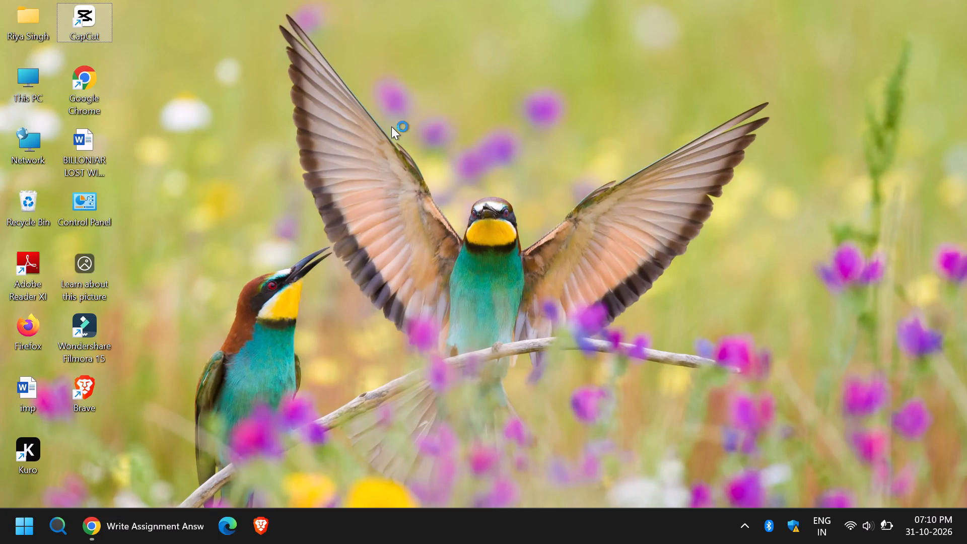
# Switch to Google Chrome and open a new browser tab.
pyautogui.click(145, 543)
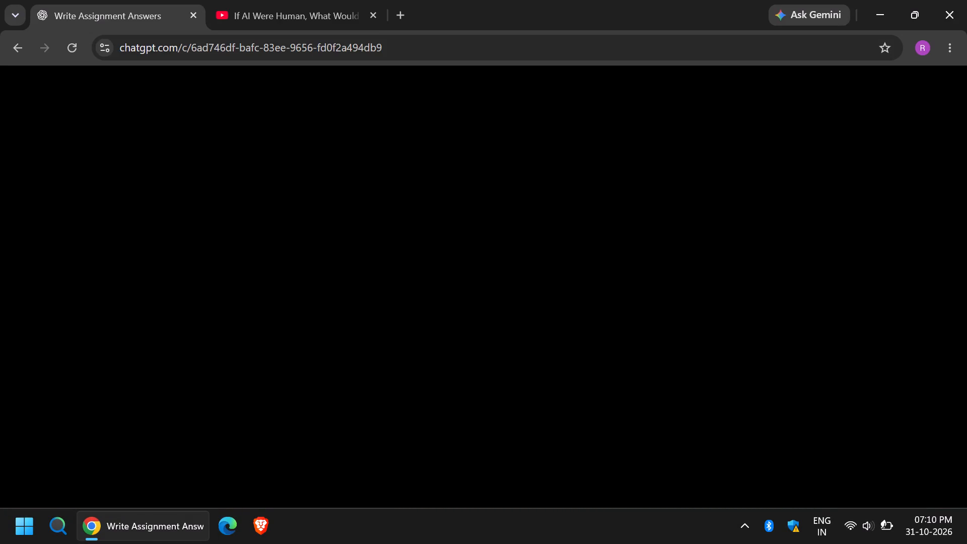
pyautogui.click(398, 5)
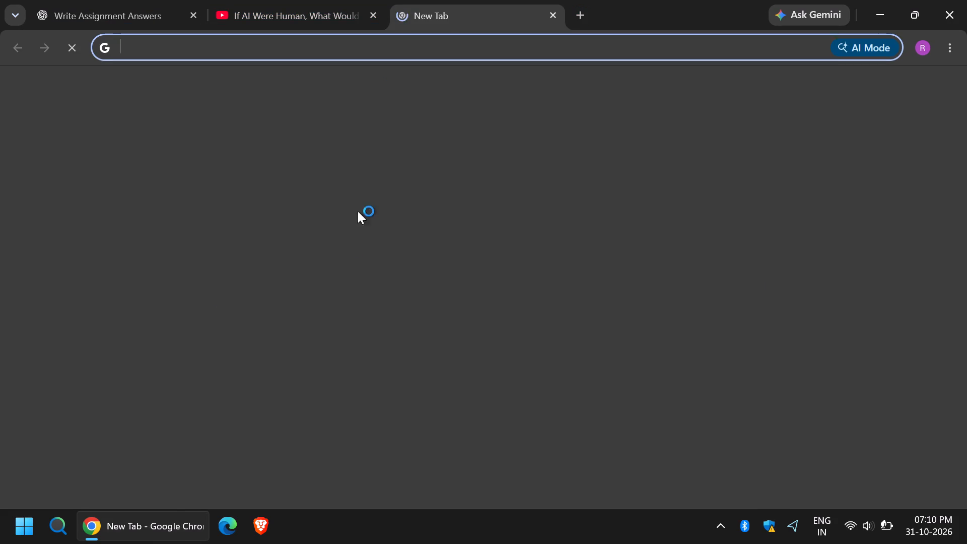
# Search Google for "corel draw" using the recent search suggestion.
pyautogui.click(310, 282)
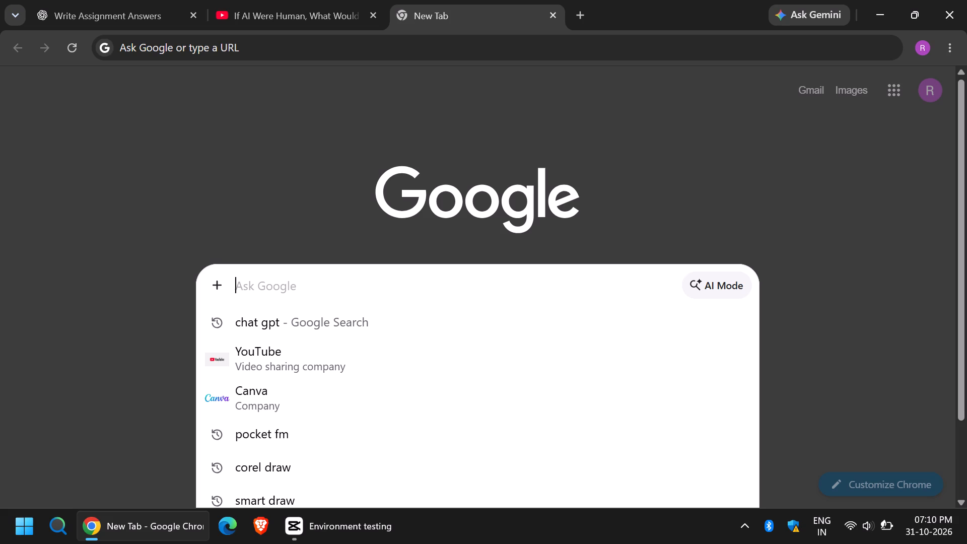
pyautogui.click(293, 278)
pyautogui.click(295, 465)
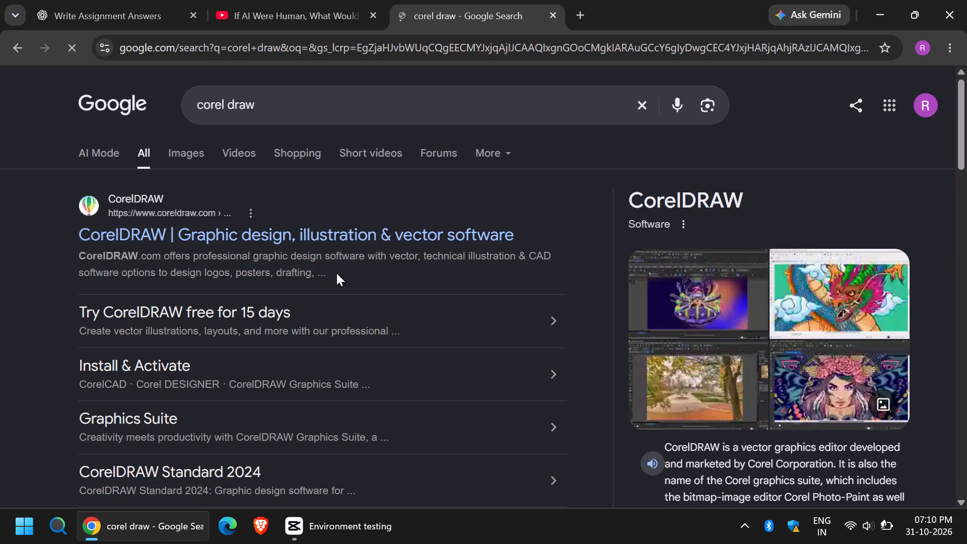
# Replace the Google search query with "canva" and run the search.
pyautogui.click(381, 118)
pyautogui.moveTo(358, 121); pyautogui.dragTo(355, 116)
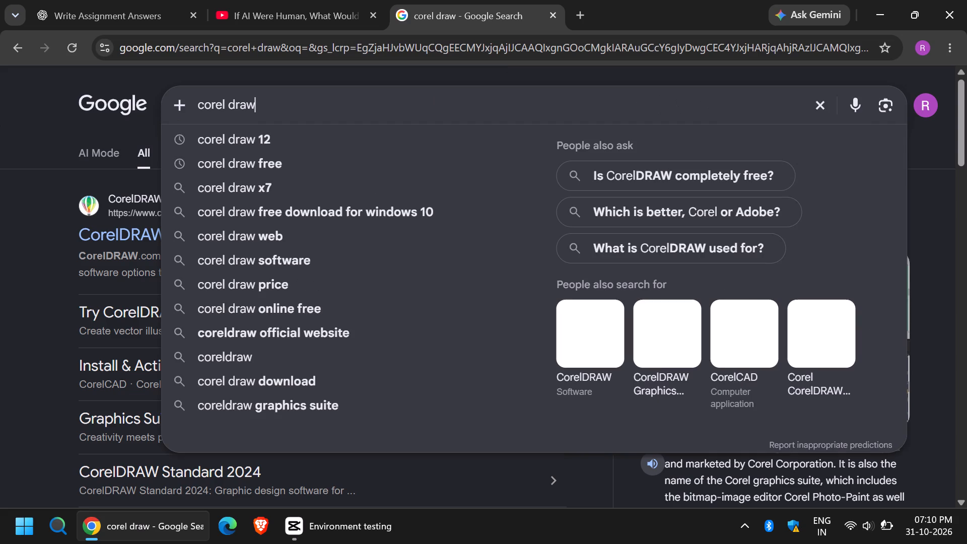
pyautogui.press('BackSpace')
pyautogui.press('BackSpace')
pyautogui.press('BackSpace')
pyautogui.press('BackSpace')
pyautogui.press('BackSpace')
pyautogui.press('BackSpace')
pyautogui.press('BackSpace')
pyautogui.press('BackSpace')
pyautogui.press('BackSpace')
pyautogui.press('BackSpace')
pyautogui.press('BackSpace')
pyautogui.press('BackSpace')
pyautogui.press('BackSpace')
pyautogui.press('BackSpace')
pyautogui.press('BackSpace')
pyautogui.press('BackSpace')
pyautogui.press('BackSpace')
pyautogui.press('BackSpace')
pyautogui.press('BackSpace')
pyautogui.press('BackSpace')
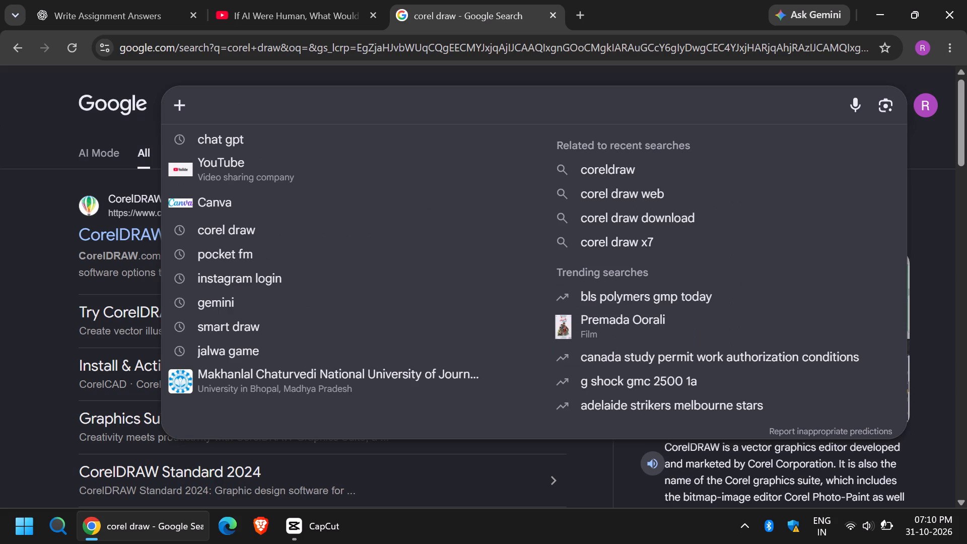
pyautogui.click(311, 95)
pyautogui.write('canv')
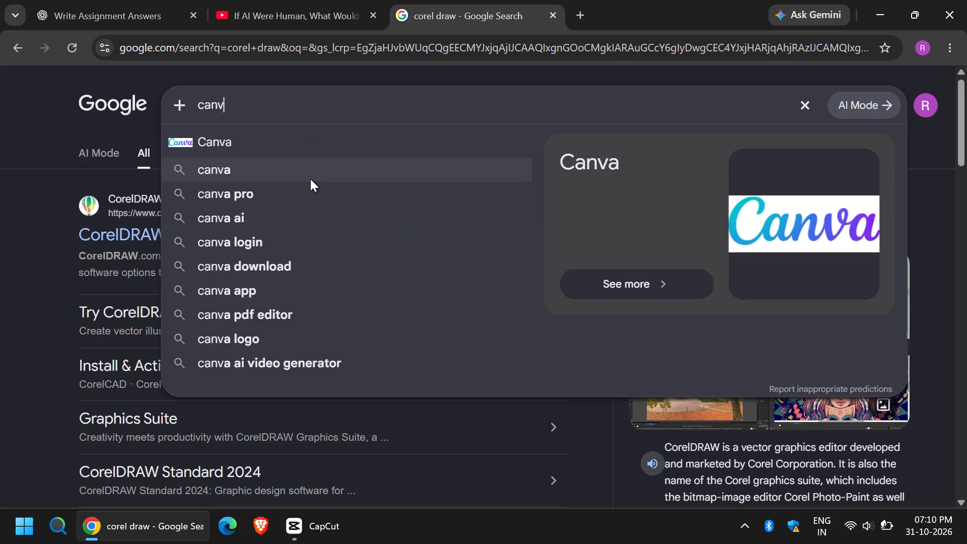
pyautogui.click(310, 180)
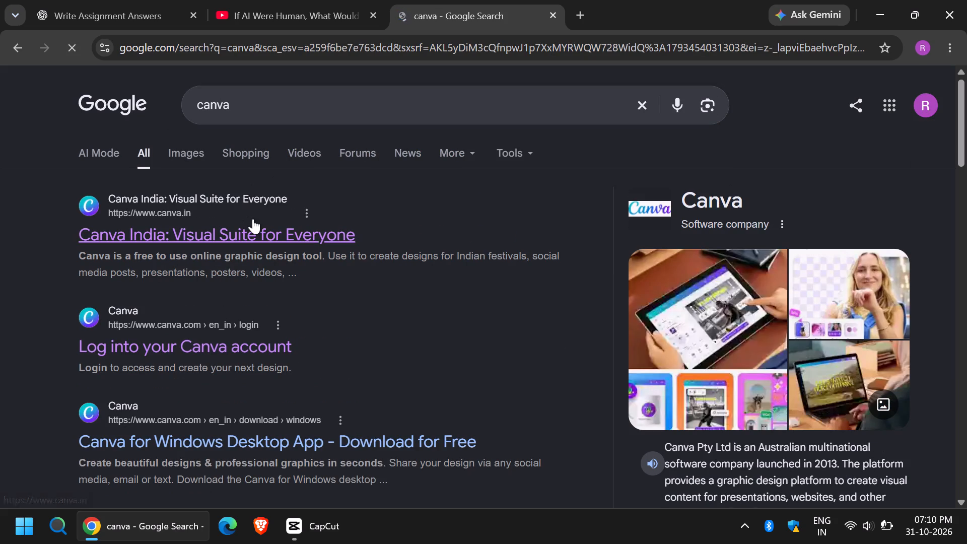
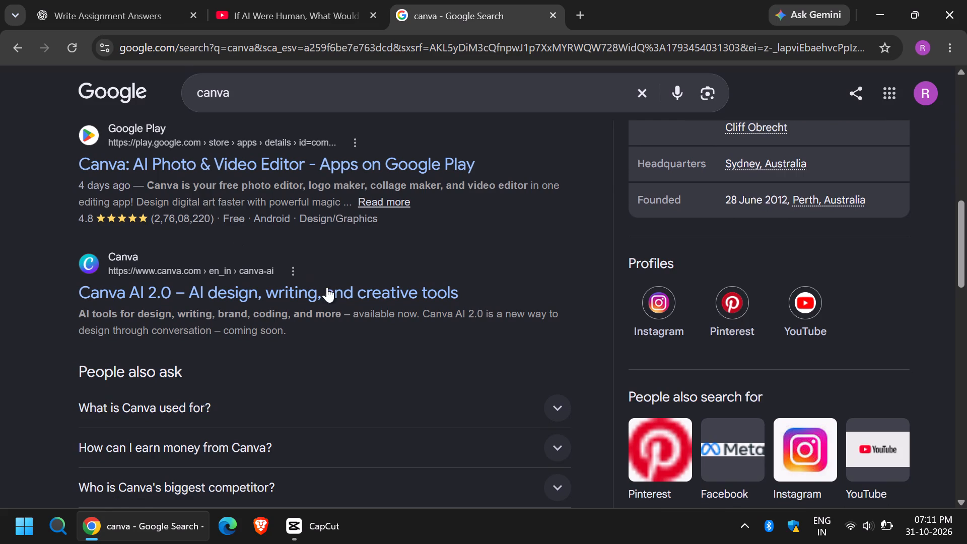
# Open the official Canva website from the search results.
pyautogui.scroll(12, 327, 287)
pyautogui.click(261, 226)
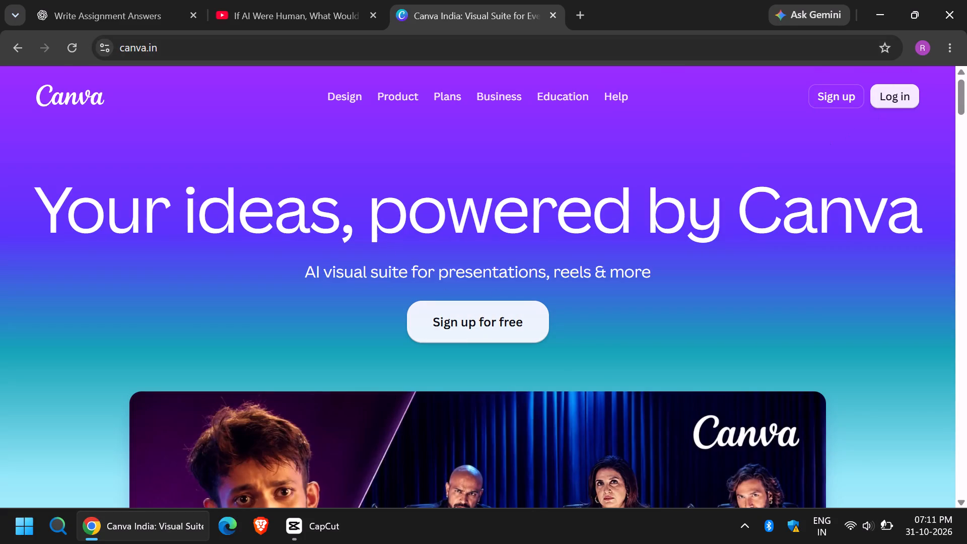
# Sign in to Canva with the suggested Google account.
pyautogui.scroll(-10, 563, 370)
pyautogui.scroll(6, 563, 370)
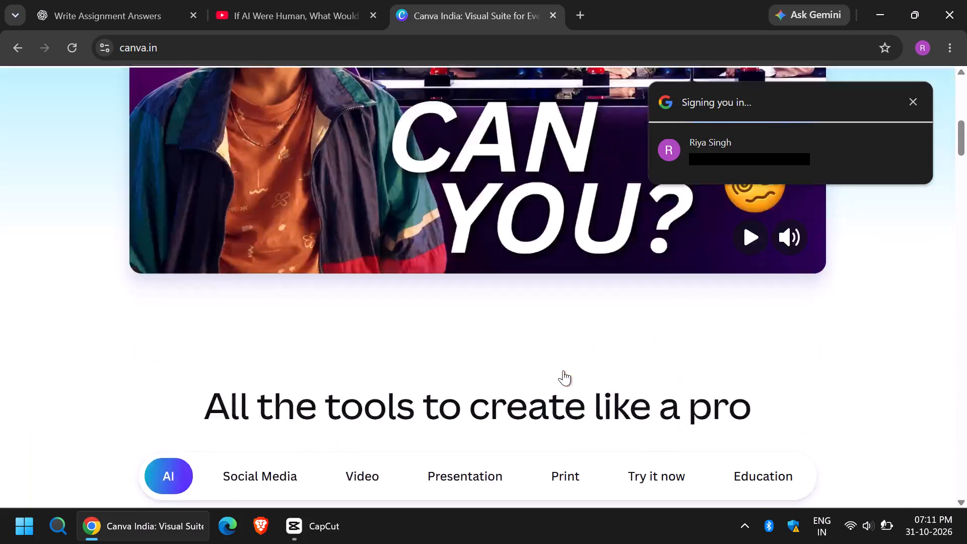
pyautogui.scroll(6, 563, 370)
pyautogui.click(704, 162)
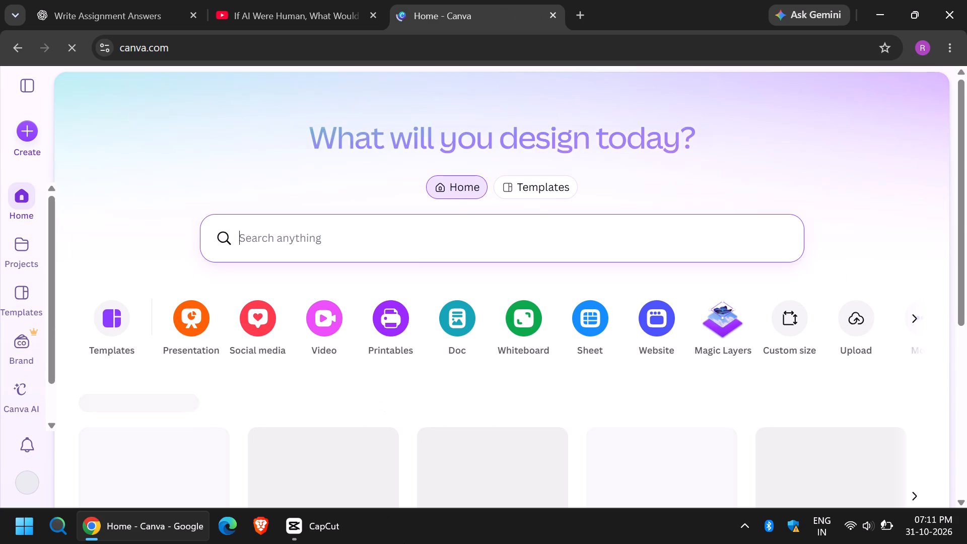
pyautogui.doubleClick(321, 230)
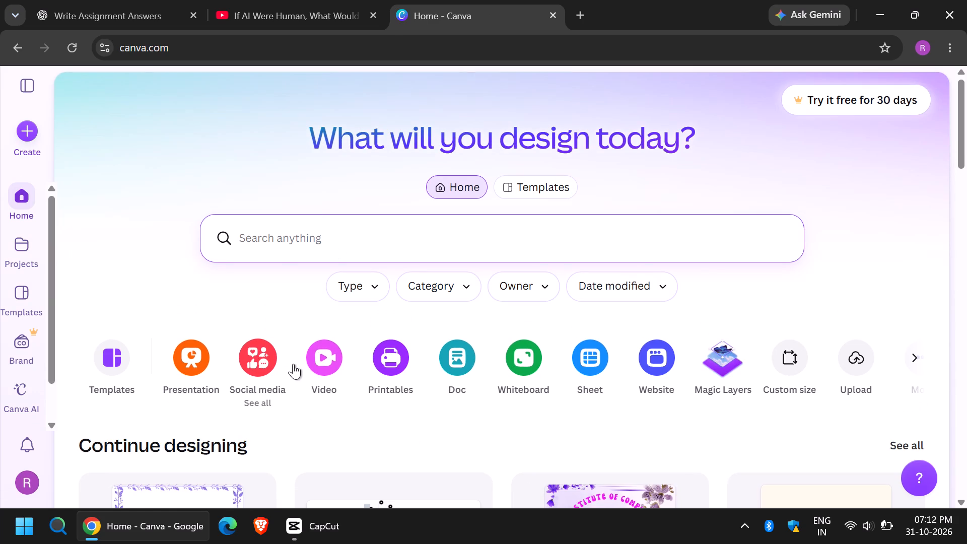
pyautogui.scroll(-3, 359, 339)
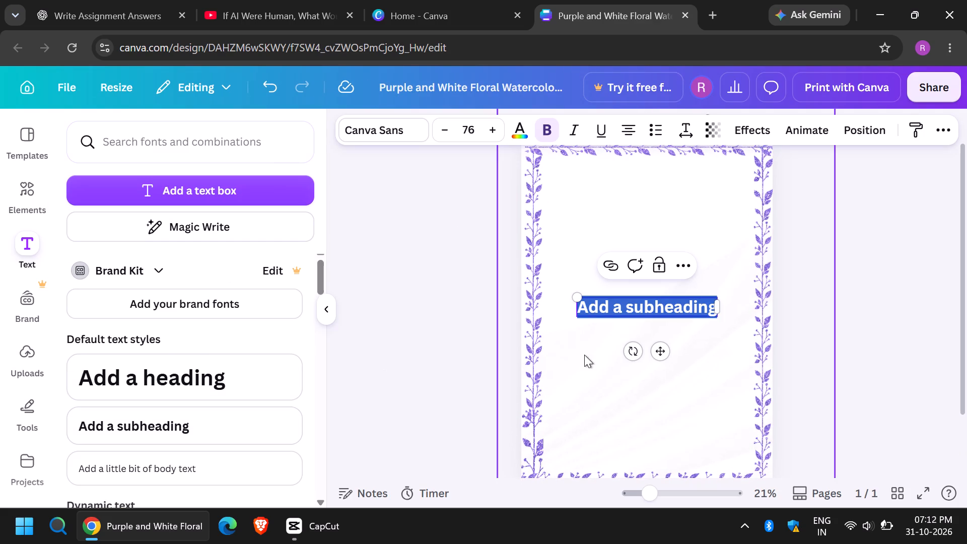
pyautogui.click(666, 311)
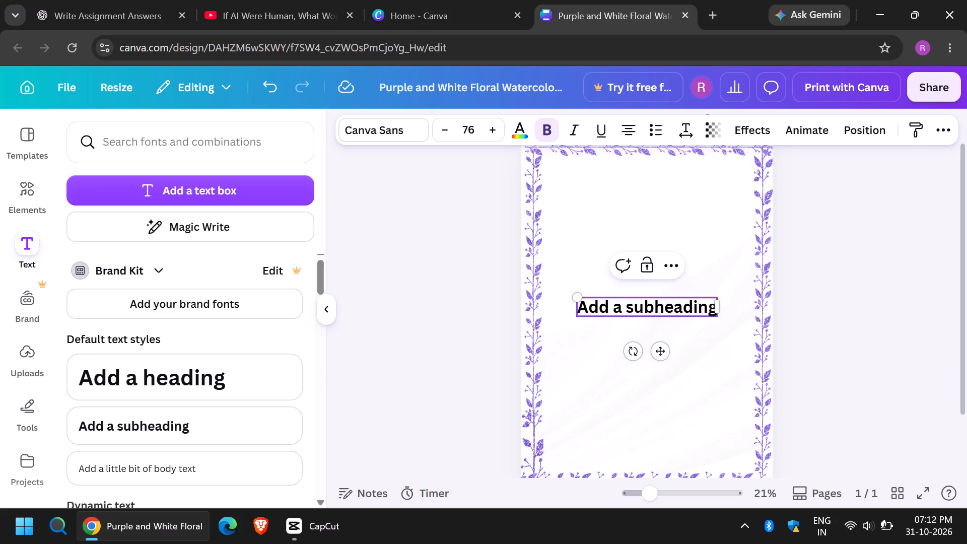
pyautogui.press('BackSpace')
pyautogui.press('BackSpace')
pyautogui.press('BackSpace')
pyautogui.press('BackSpace')
pyautogui.press('BackSpace')
pyautogui.press('BackSpace')
pyautogui.press('BackSpace')
pyautogui.press('BackSpace')
pyautogui.press('BackSpace')
pyautogui.press('BackSpace')
pyautogui.press('BackSpace')
pyautogui.press('BackSpace')
pyautogui.press('BackSpace')
pyautogui.press('BackSpace')
pyautogui.press('BackSpace')
pyautogui.press('BackSpace')
pyautogui.press('BackSpace')
pyautogui.press('BackSpace')
pyautogui.press('BackSpace')
pyautogui.press('BackSpace')
pyautogui.press('BackSpace')
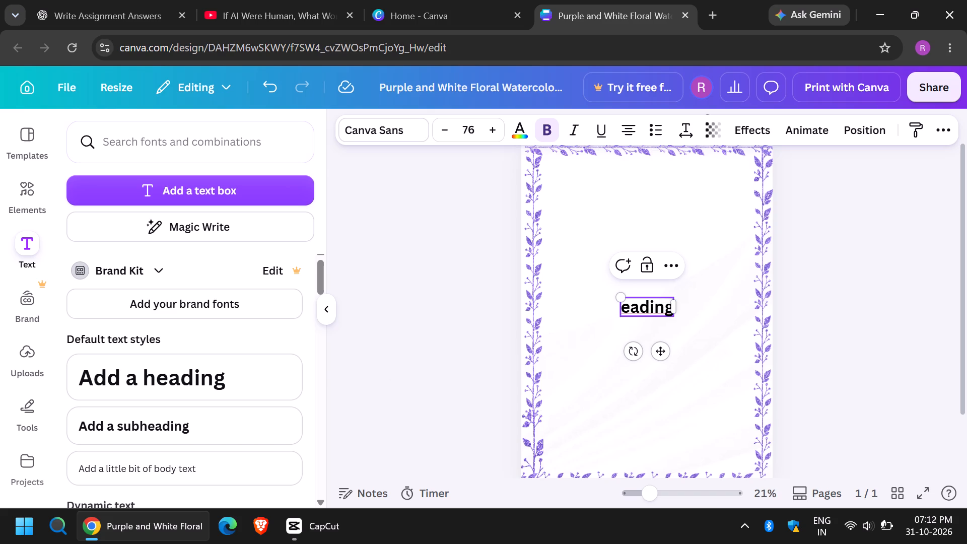
pyautogui.press('Right')
pyautogui.press('Right')
pyautogui.press('Right')
pyautogui.press('Right')
pyautogui.press('Right')
pyautogui.press('Right')
pyautogui.press('Right')
pyautogui.press('Right')
pyautogui.press('Right')
pyautogui.press('Right')
pyautogui.press('Right')
pyautogui.press('Right')
pyautogui.press('Right')
pyautogui.press('Right')
pyautogui.press('Right')
pyautogui.press('Right')
pyautogui.press('Right')
pyautogui.press('BackSpace')
pyautogui.press('BackSpace')
pyautogui.press('BackSpace')
pyautogui.press('BackSpace')
pyautogui.press('BackSpace')
pyautogui.press('BackSpace')
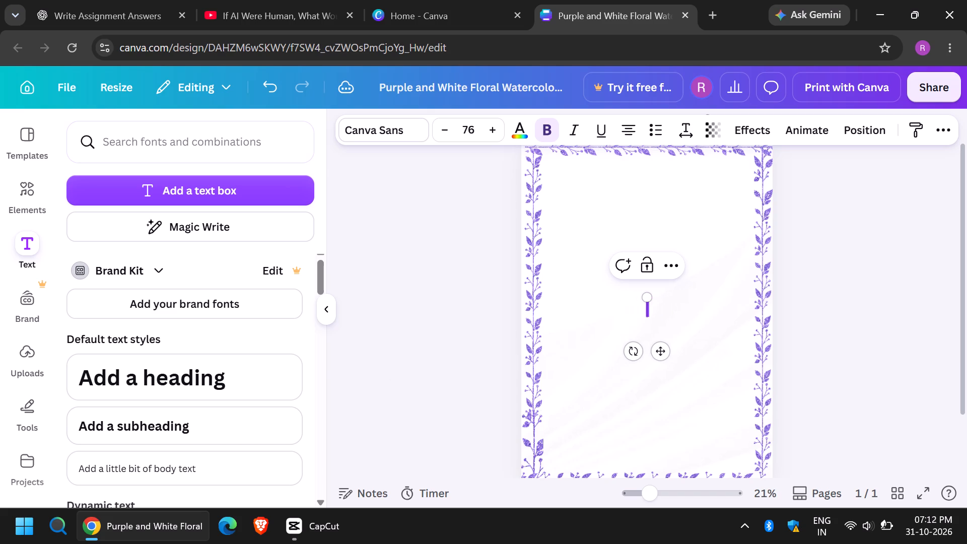
pyautogui.press('BackSpace')
# Enter "GOVT. M.H COLLEGE" in capitals as the text of the new subheading.
pyautogui.press('g')
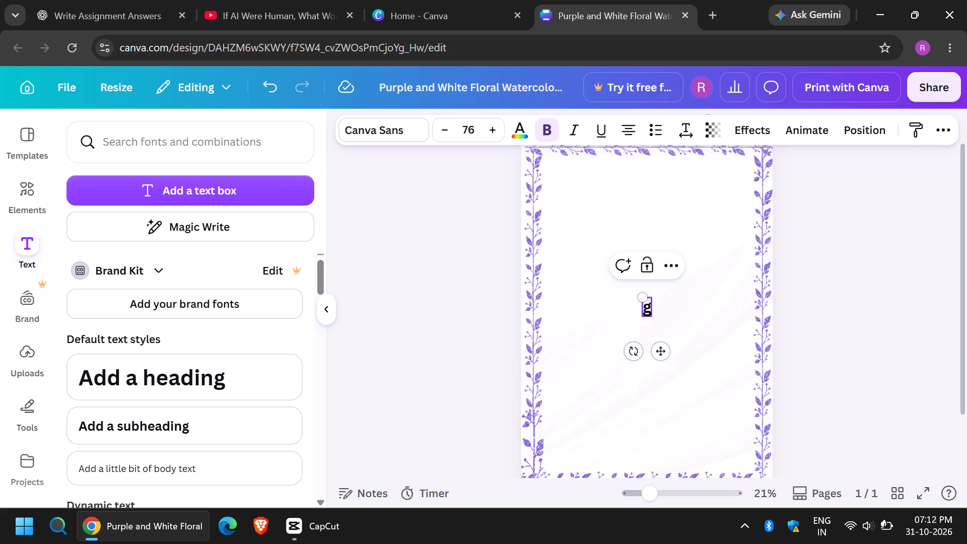
pyautogui.write('GO')
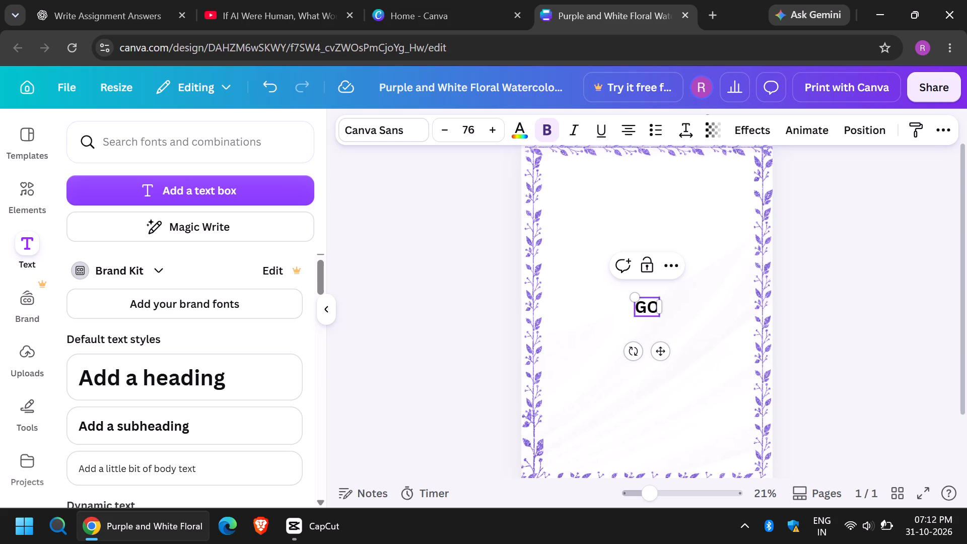
pyautogui.write('VT. M')
pyautogui.write('.H')
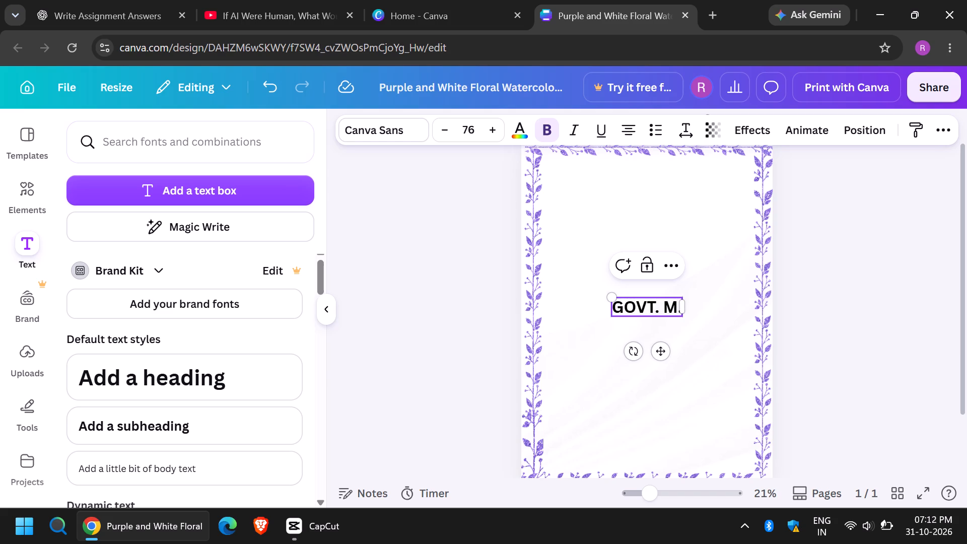
pyautogui.press('space')
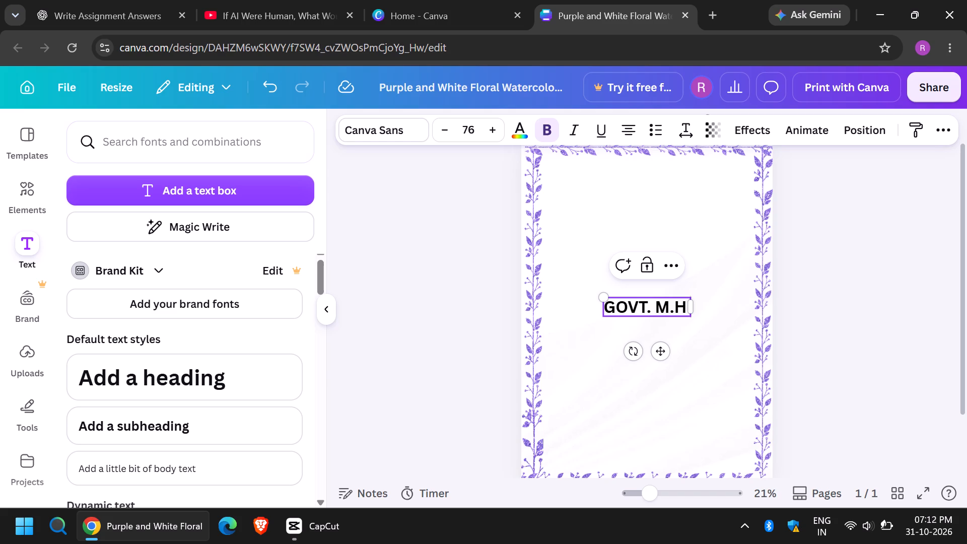
pyautogui.write('COLLE')
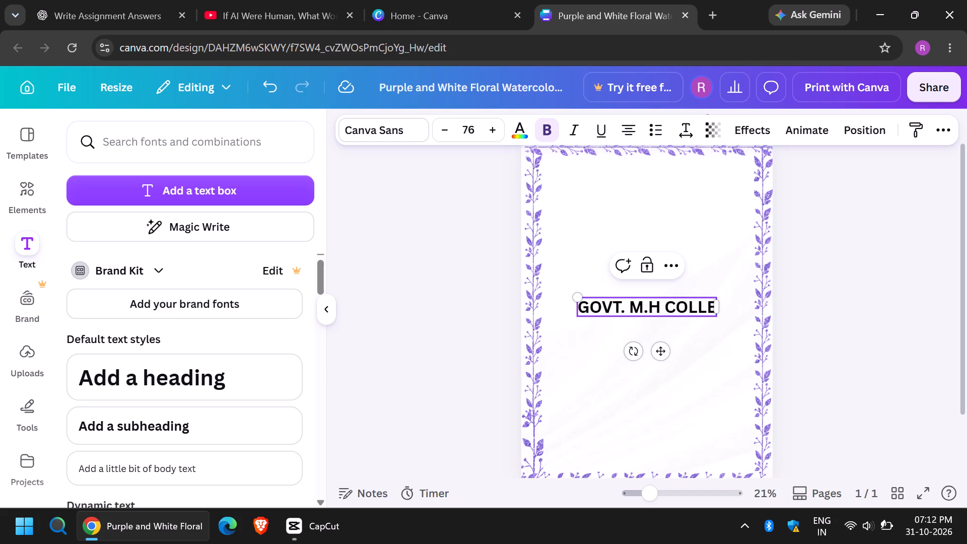
pyautogui.write('FE')
pyautogui.press('BackSpace')
pyautogui.press('BackSpace')
pyautogui.press('BackSpace')
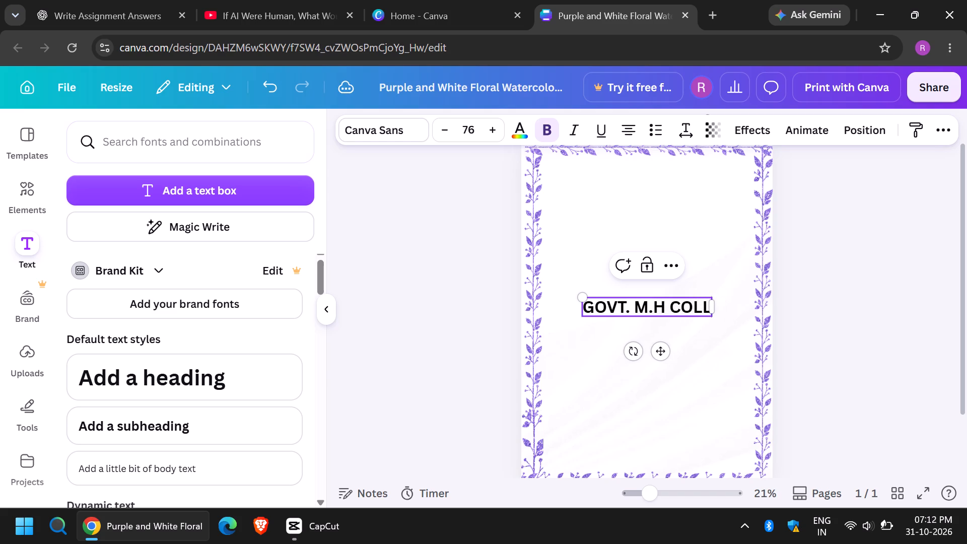
pyautogui.write('EGE')
pyautogui.press('space')
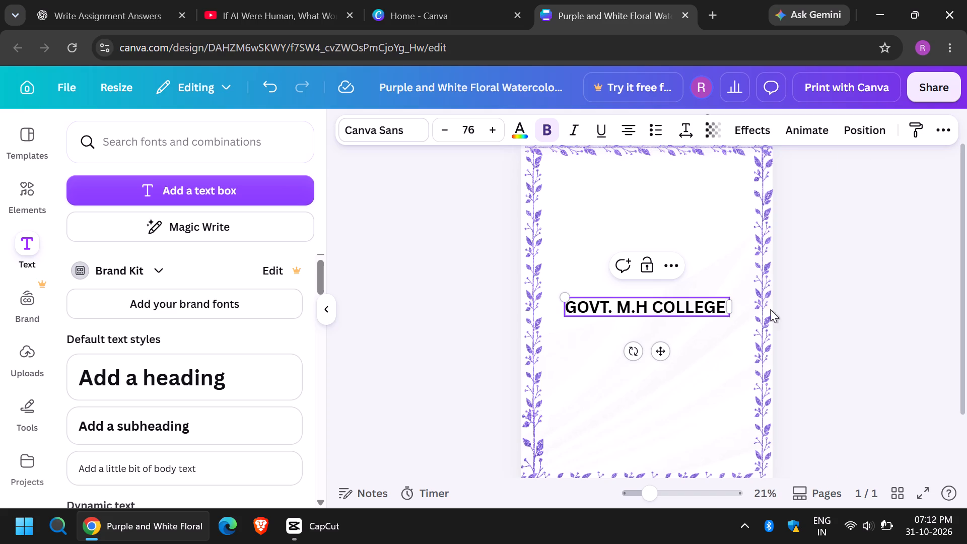
# Minimize the browser window and close CapCut.
pyautogui.click(889, 2)
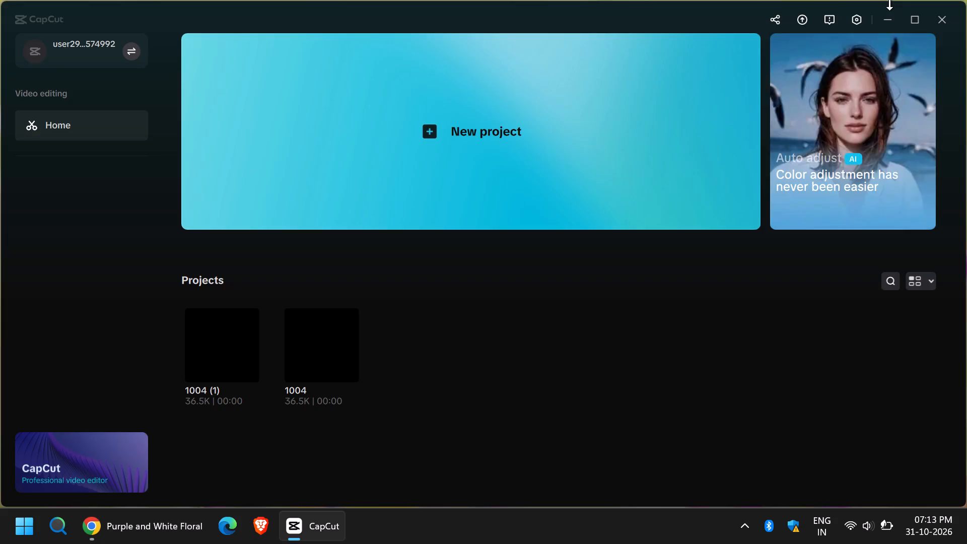
pyautogui.hscroll(1, 901, 2)
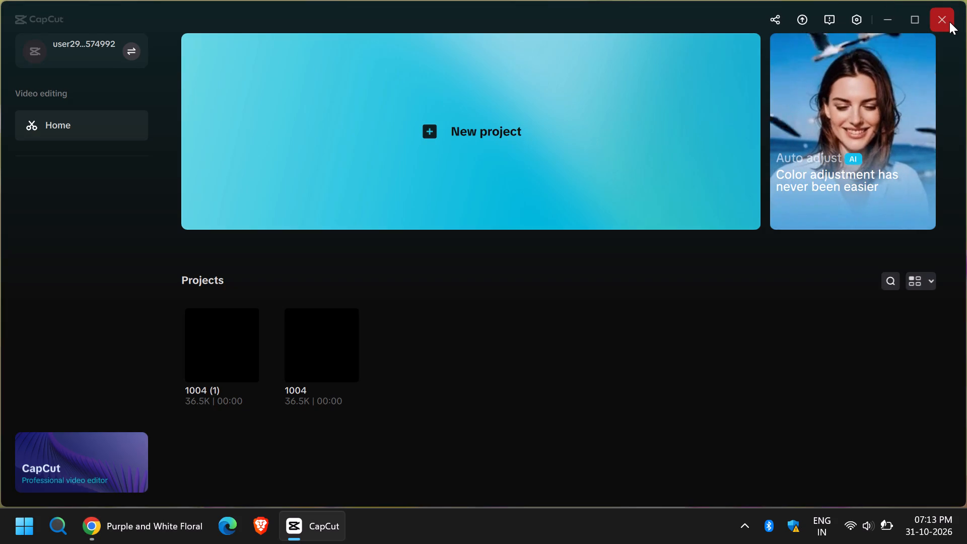
pyautogui.hscroll(1, 949, 22)
pyautogui.click(949, 22)
pyautogui.hscroll(-3, 934, 33)
pyautogui.hscroll(-1, 401, 342)
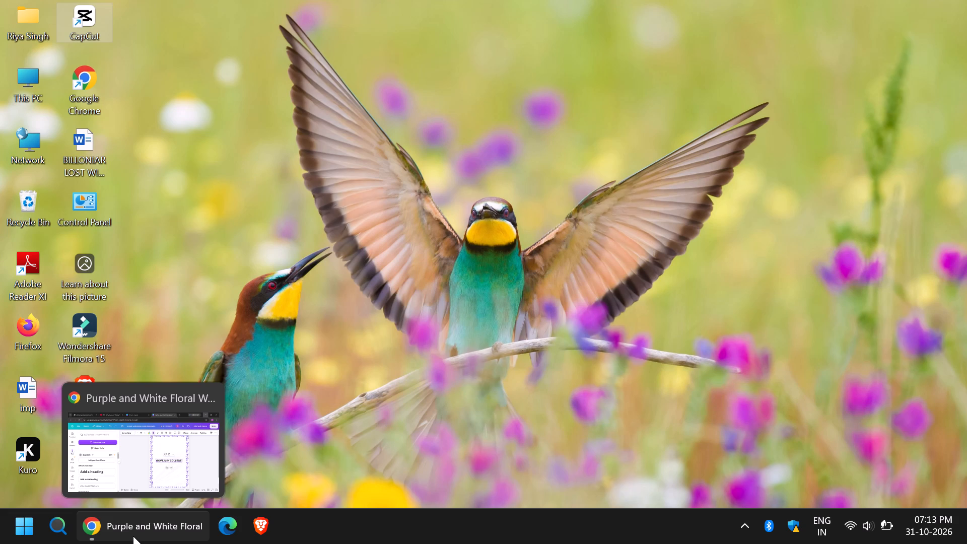
# Launch Kuro from the desktop.
pyautogui.click(475, 377)
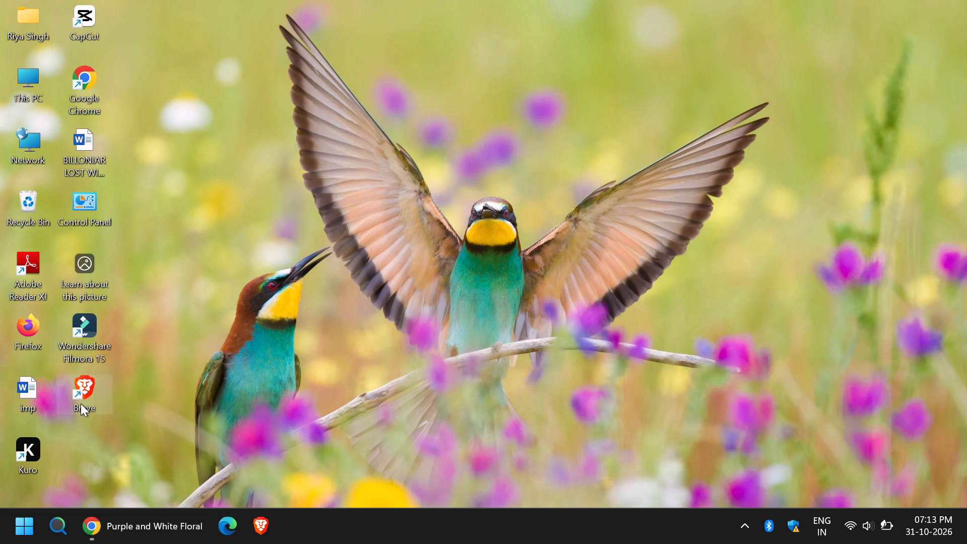
pyautogui.doubleClick(17, 455)
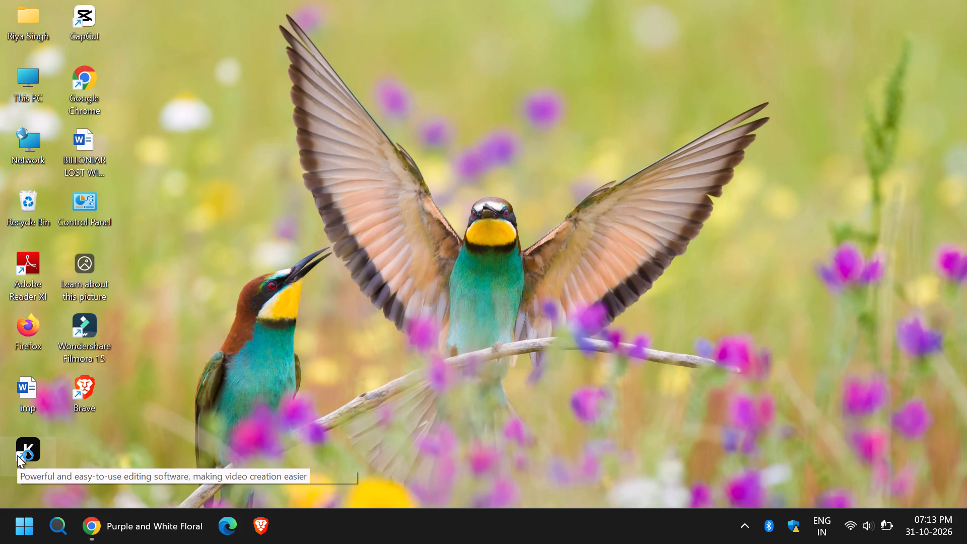
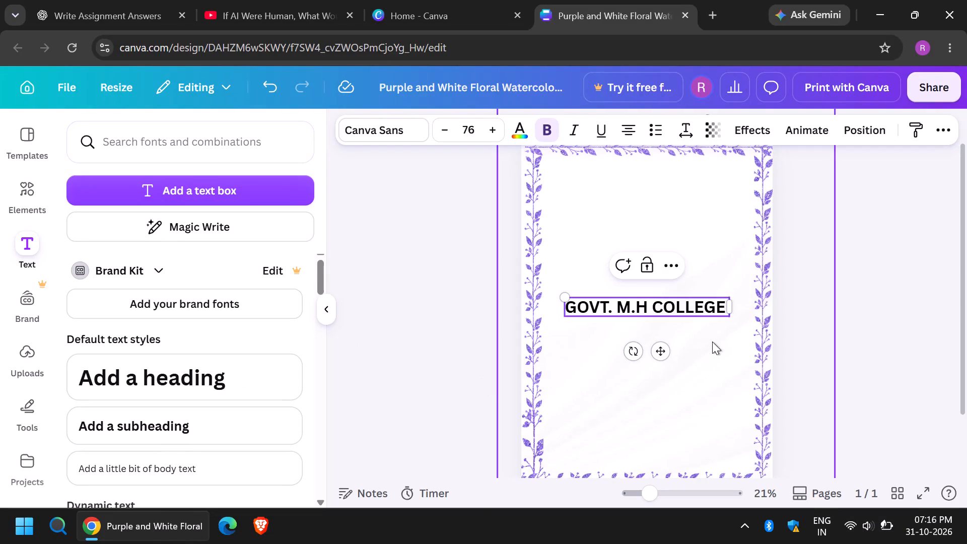
# Place the text cursor at the end of the "GOVT. M.H COLLEGE" line to continue editing it.
pyautogui.click(716, 309)
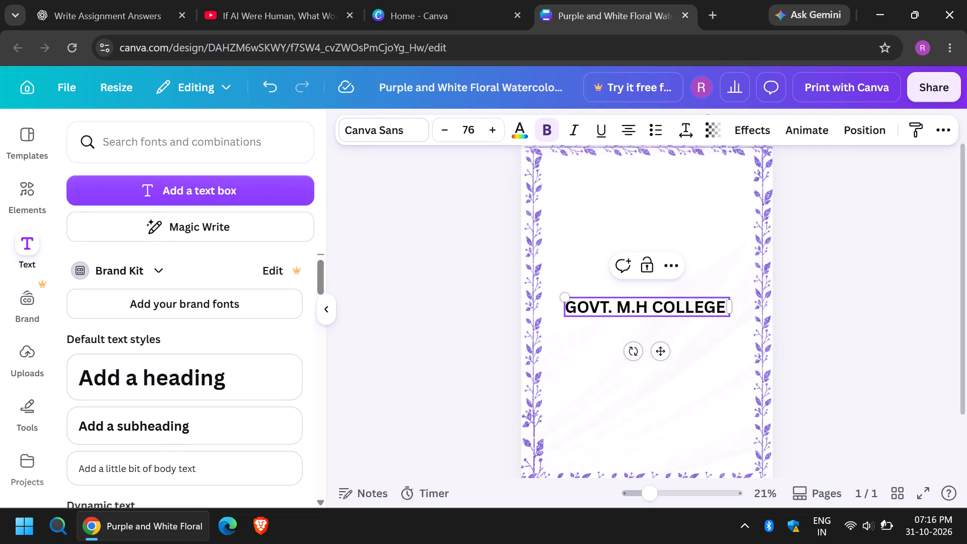
pyautogui.click(726, 308)
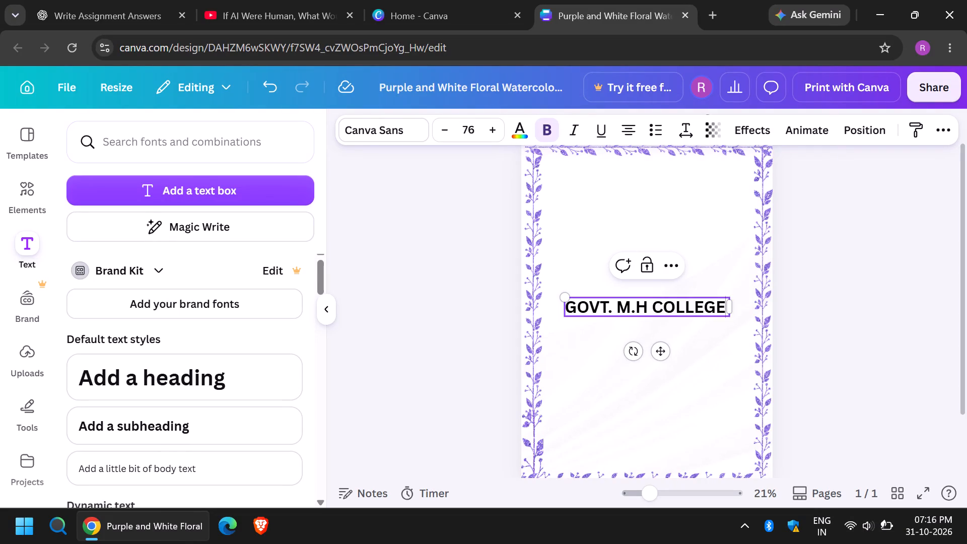
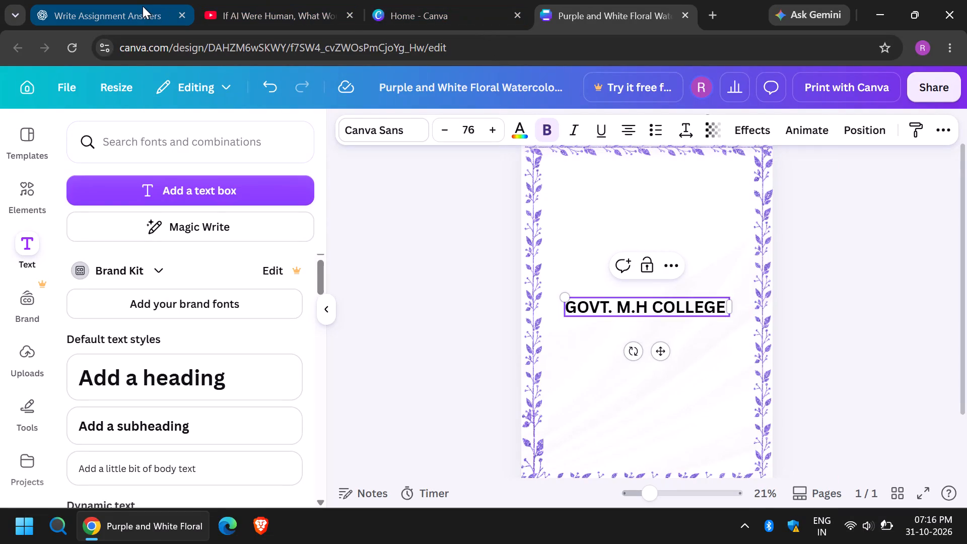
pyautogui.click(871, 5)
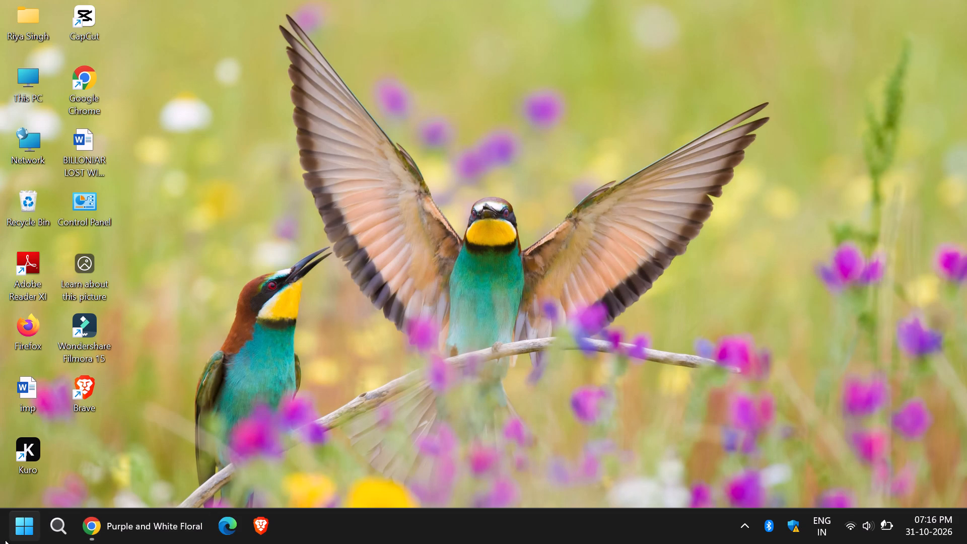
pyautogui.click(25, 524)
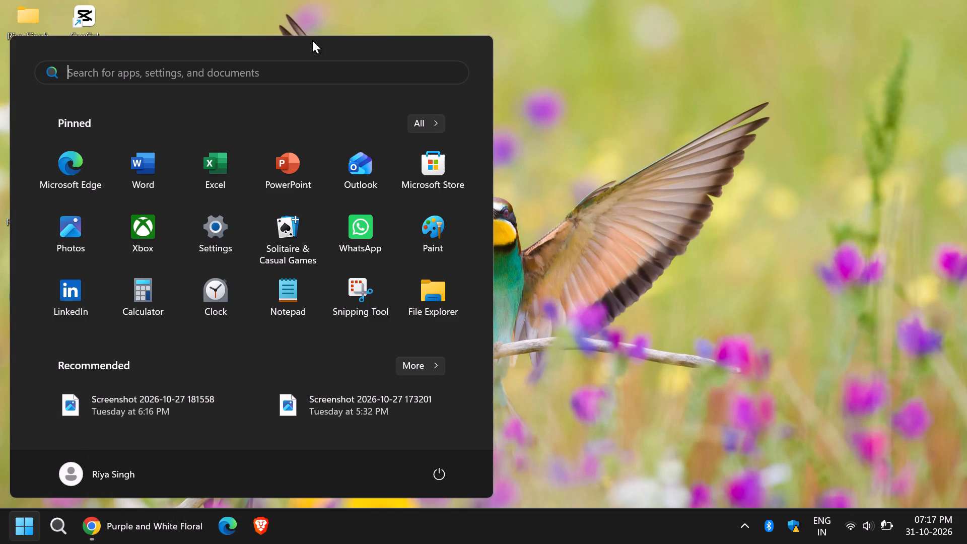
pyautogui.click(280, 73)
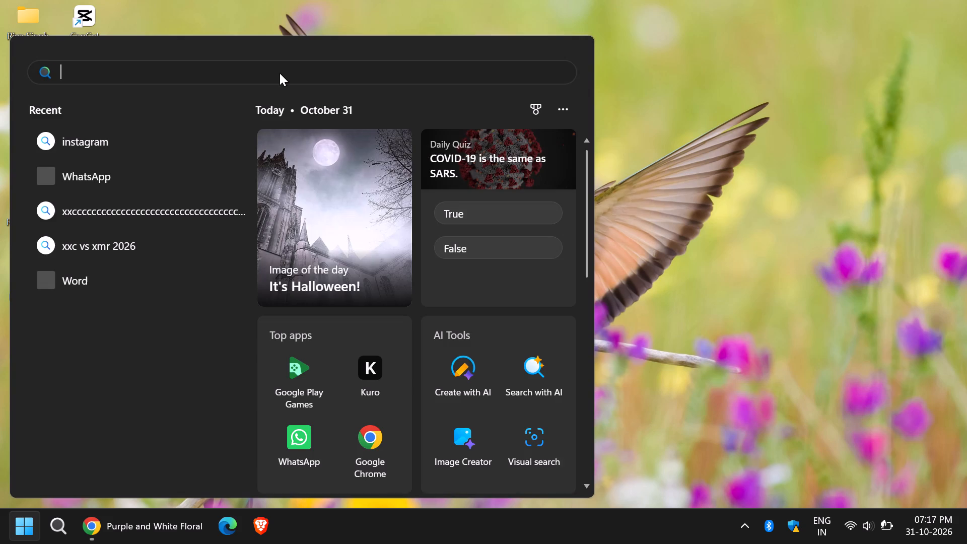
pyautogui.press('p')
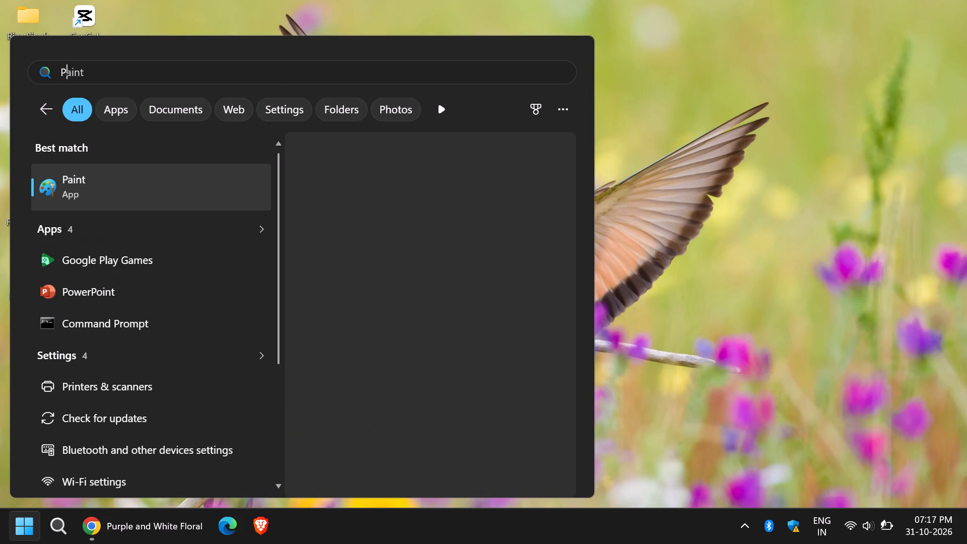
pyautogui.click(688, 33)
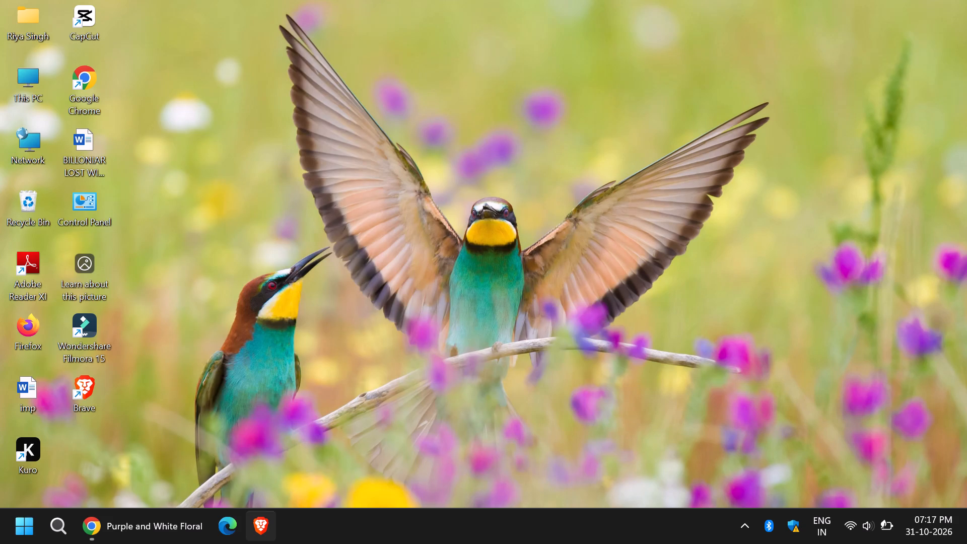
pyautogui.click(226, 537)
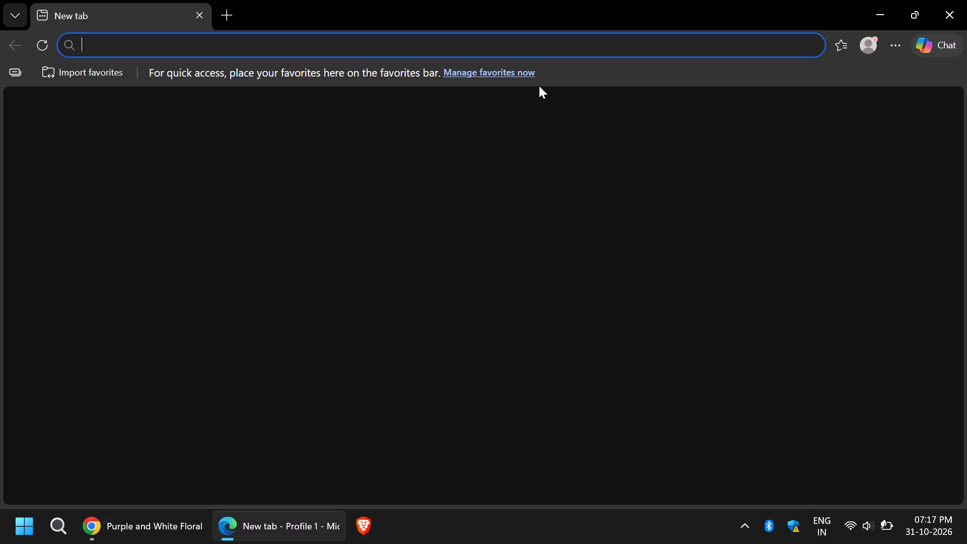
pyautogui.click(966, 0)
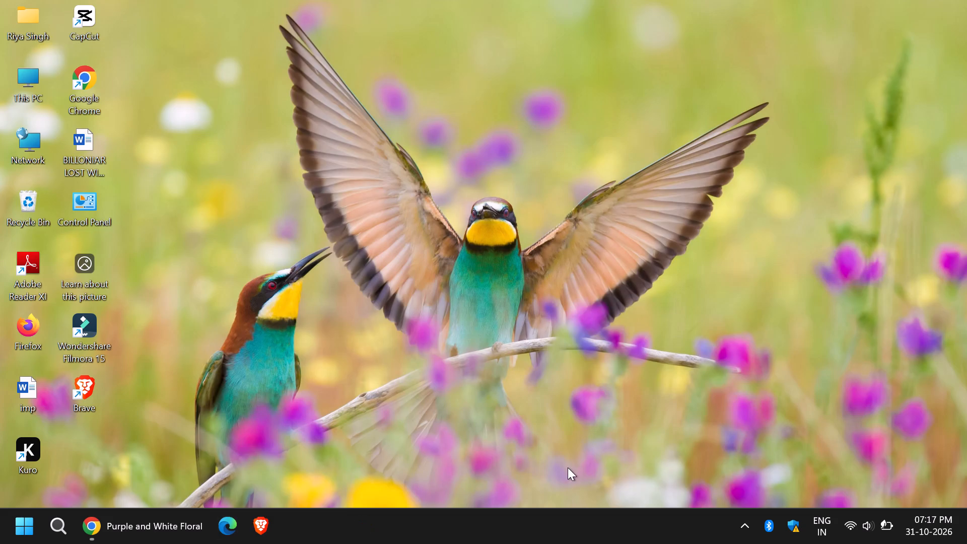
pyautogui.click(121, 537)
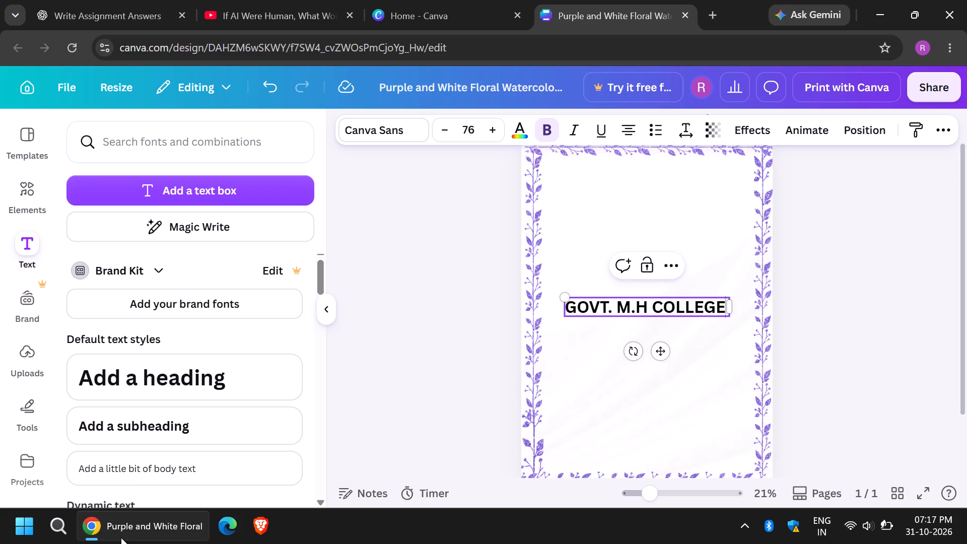
# Open a new browser tab and enter "PAY" as the Google search text.
pyautogui.click(722, 19)
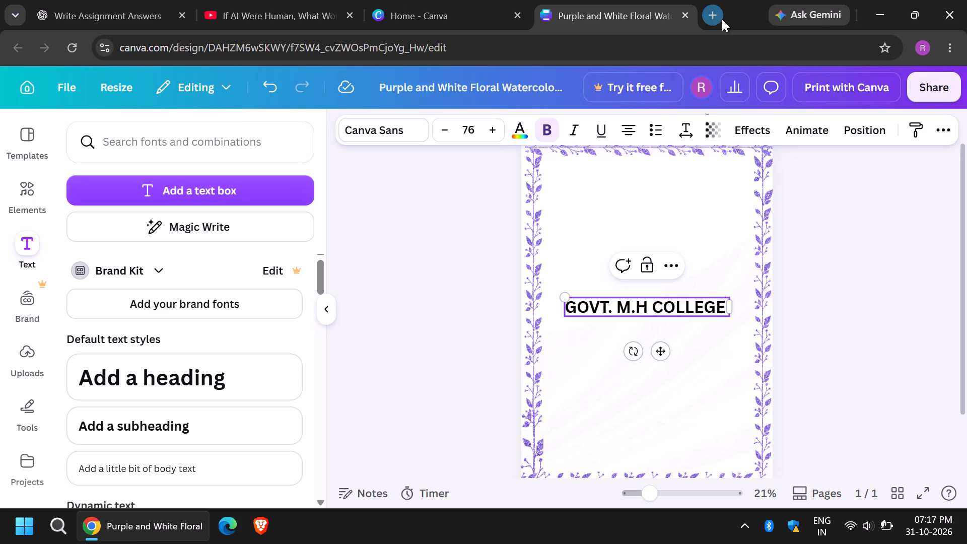
pyautogui.click(530, 291)
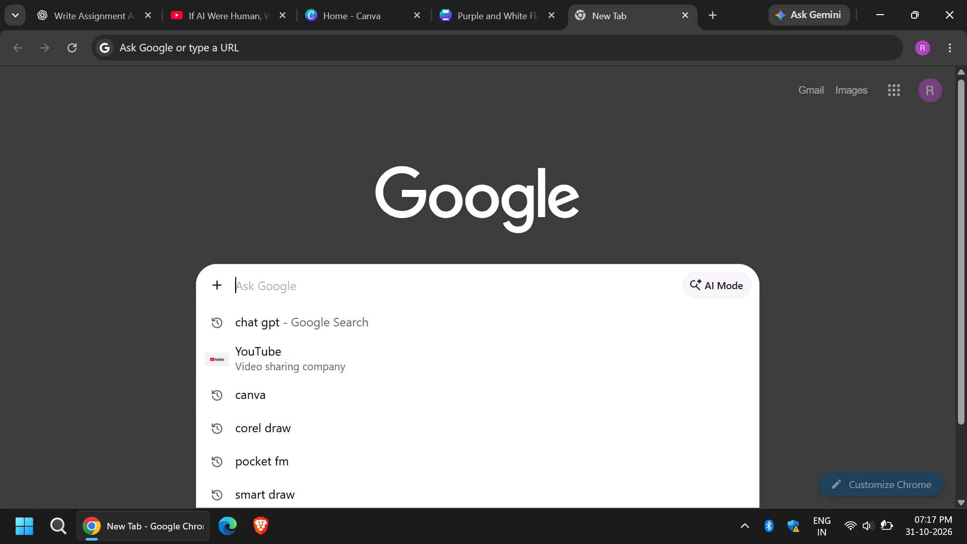
pyautogui.write('PAY')
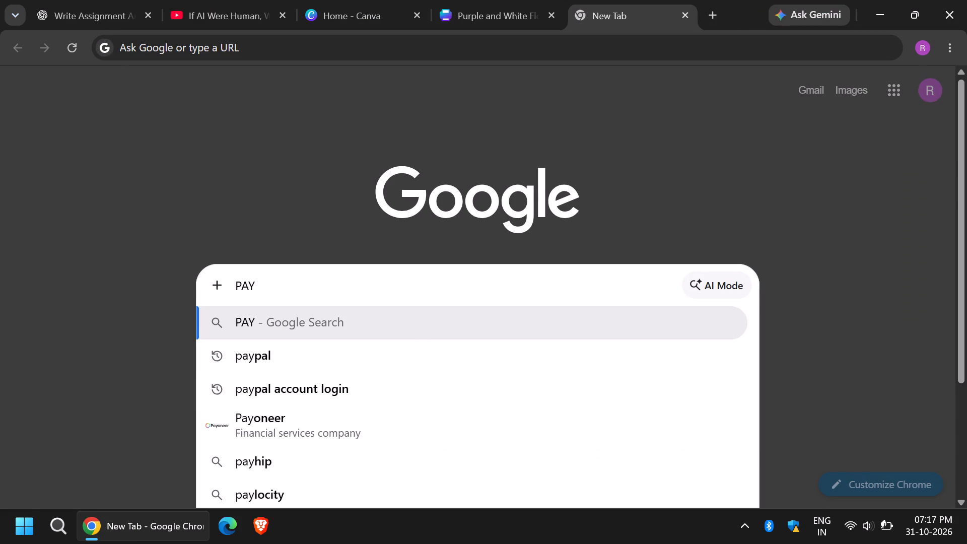
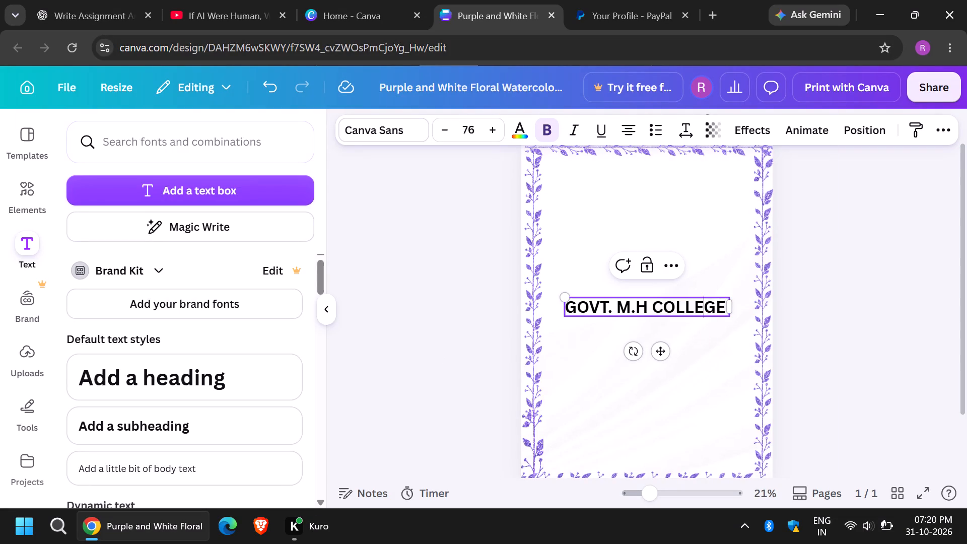
# Edit the heading on the poster to read "GOVERNMENT M.H. COLLEGE".
pyautogui.click(721, 306)
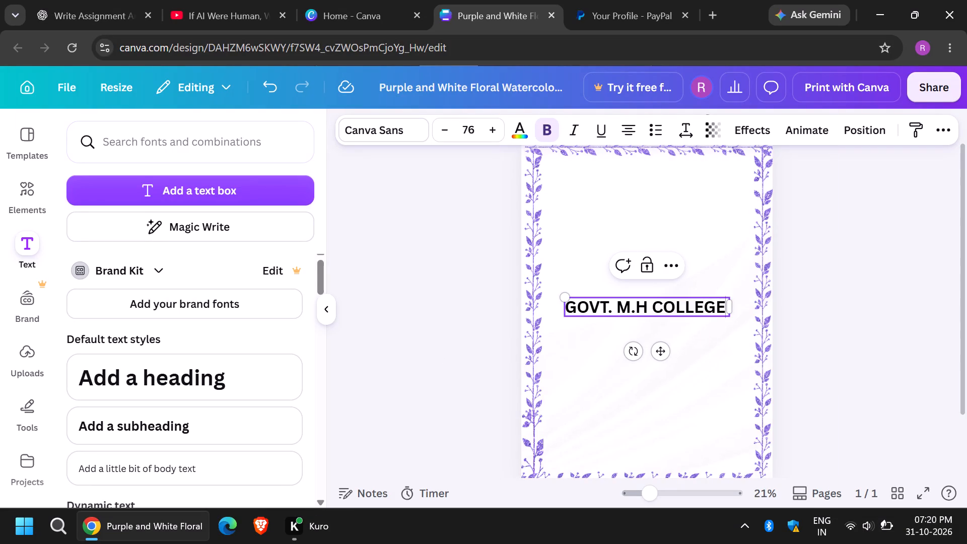
pyautogui.click(721, 306)
pyautogui.click(648, 304)
pyautogui.press('.')
pyautogui.press('Left')
pyautogui.press('Left')
pyautogui.press('Left')
pyautogui.press('Left')
pyautogui.press('Left')
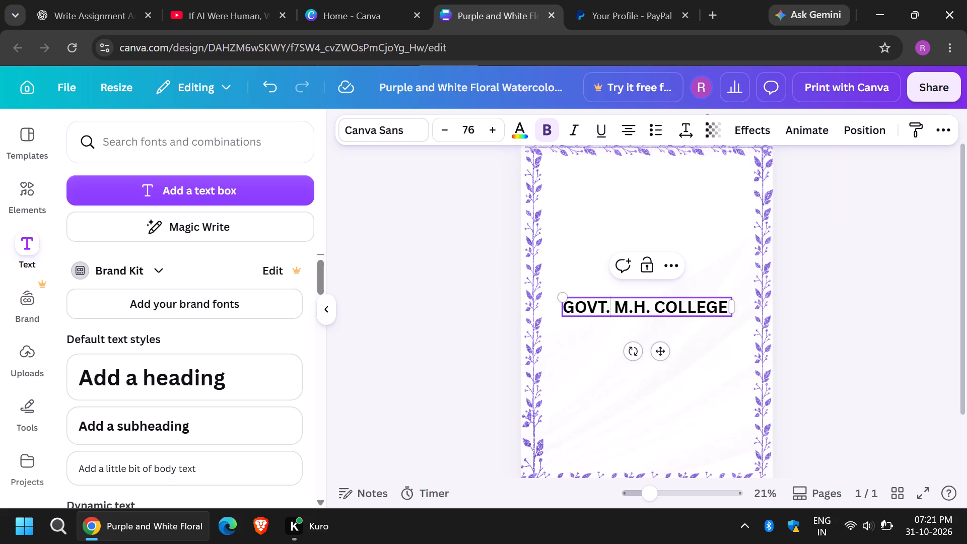
pyautogui.press('Left')
pyautogui.press('Right')
pyautogui.press('BackSpace')
pyautogui.press('BackSpace')
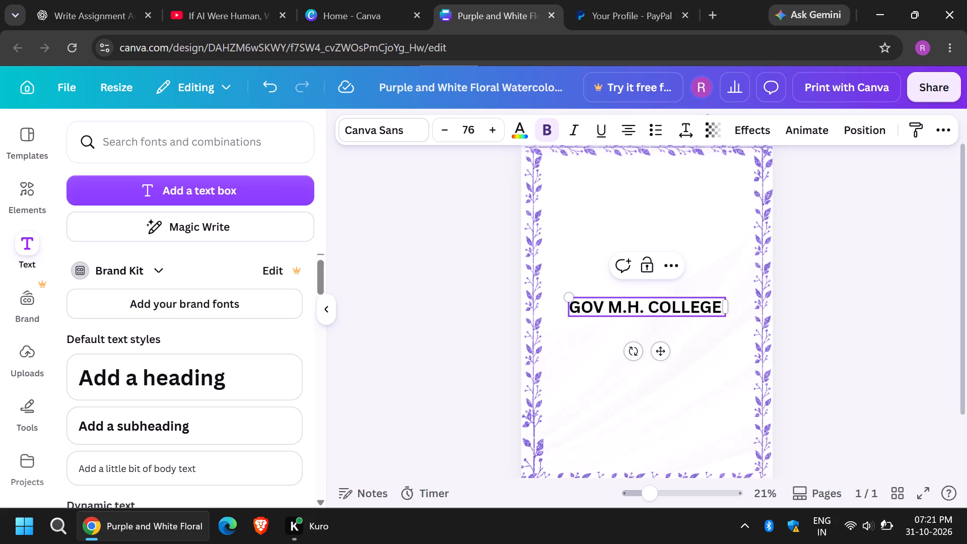
pyautogui.write('ER')
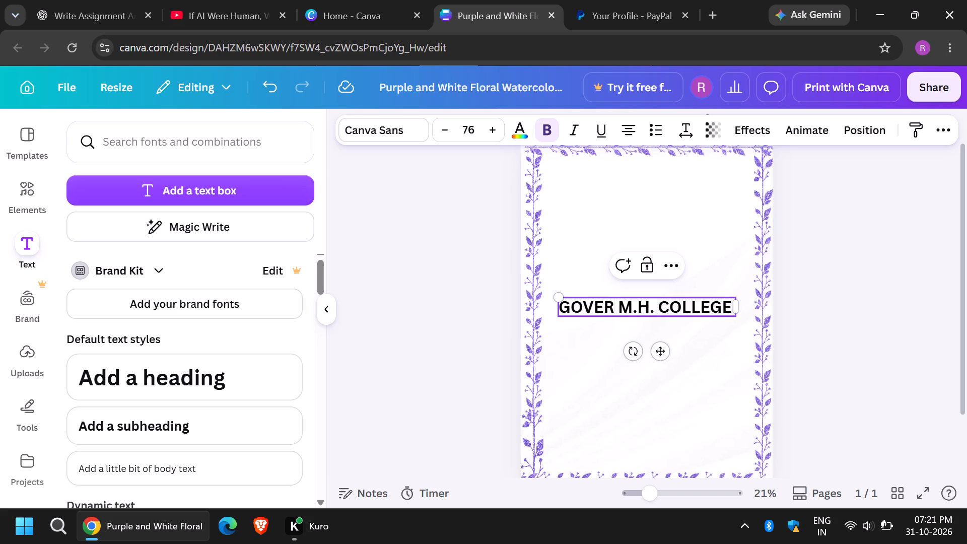
pyautogui.write('NMENT')
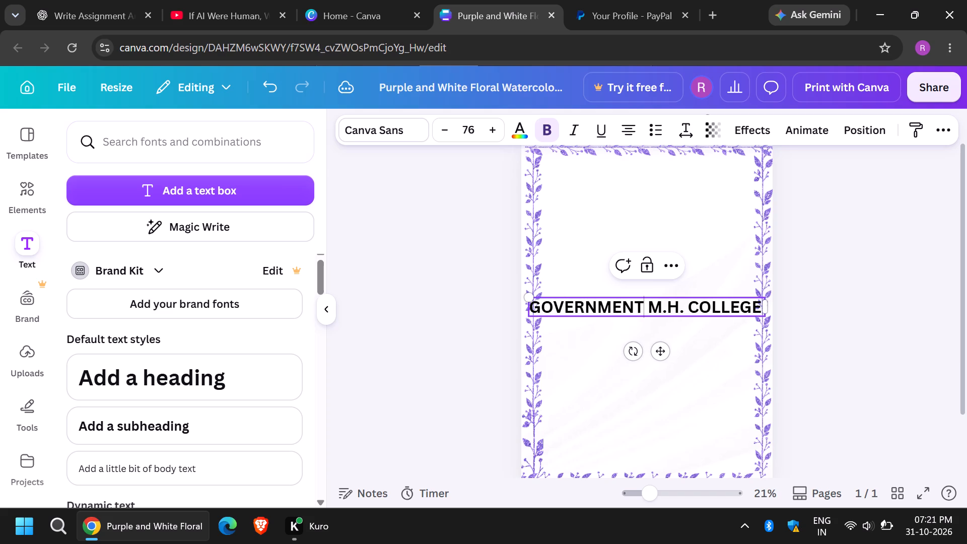
# Extend the college name with "OF HOME SCIENCE AND SCIENCE" after "COLLEGE".
pyautogui.click(759, 310)
pyautogui.press('space')
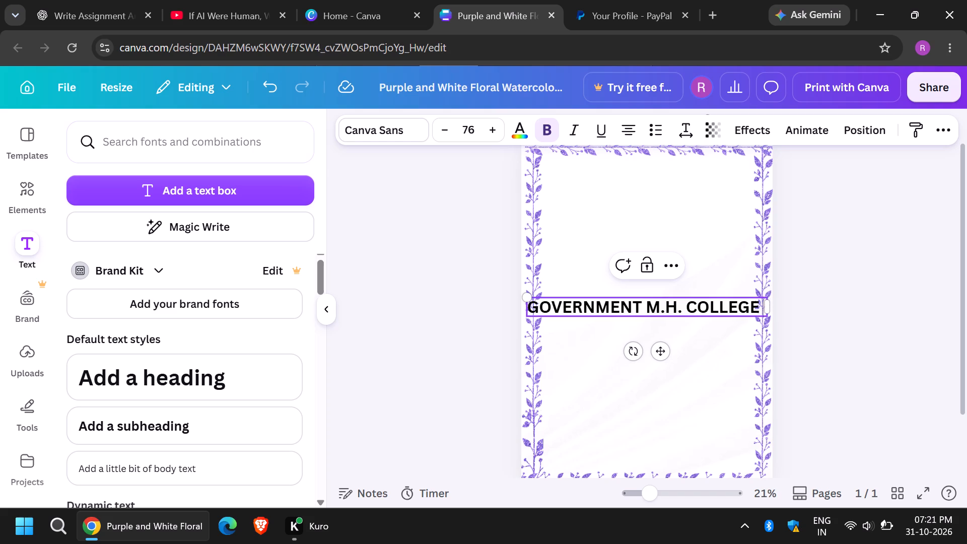
pyautogui.press('p')
pyautogui.press('BackSpace')
pyautogui.press('i')
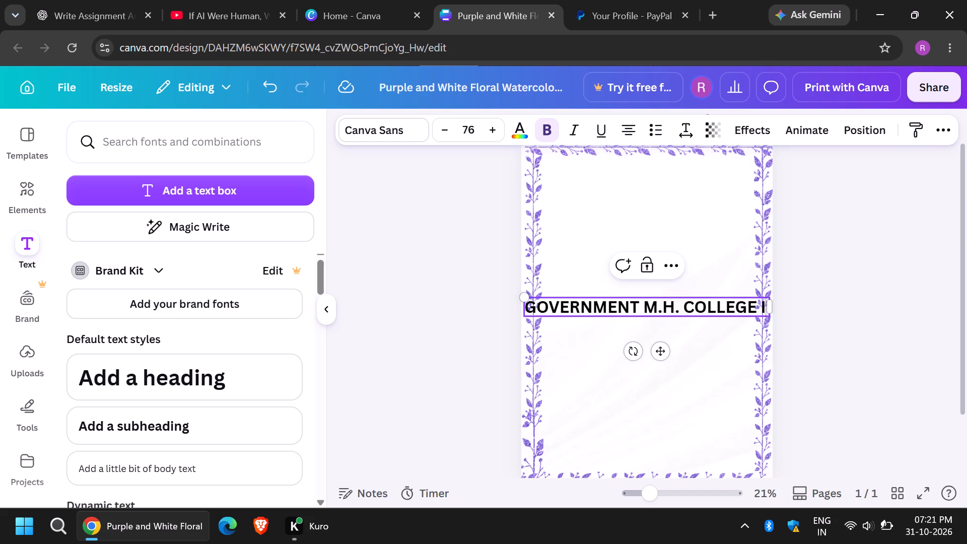
pyautogui.press('BackSpace')
pyautogui.write('OF')
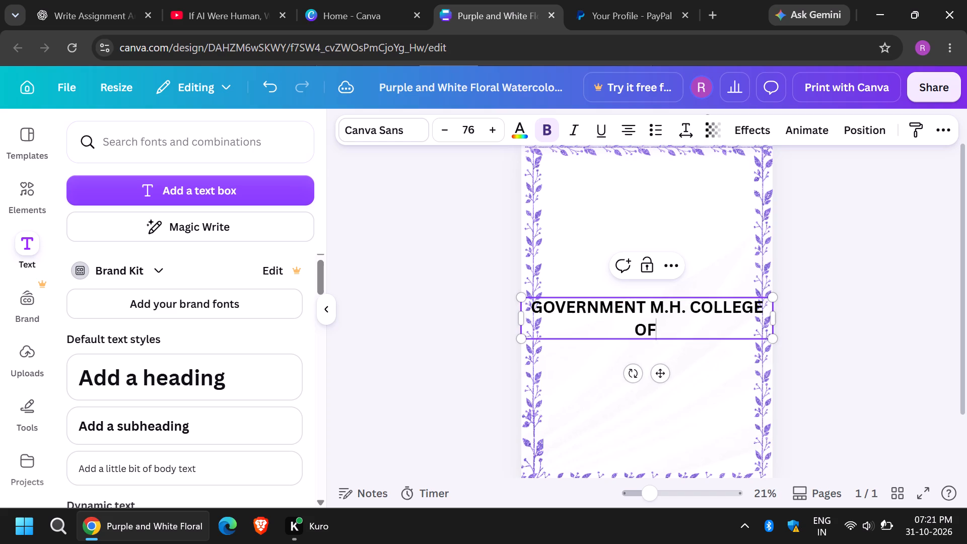
pyautogui.press('space')
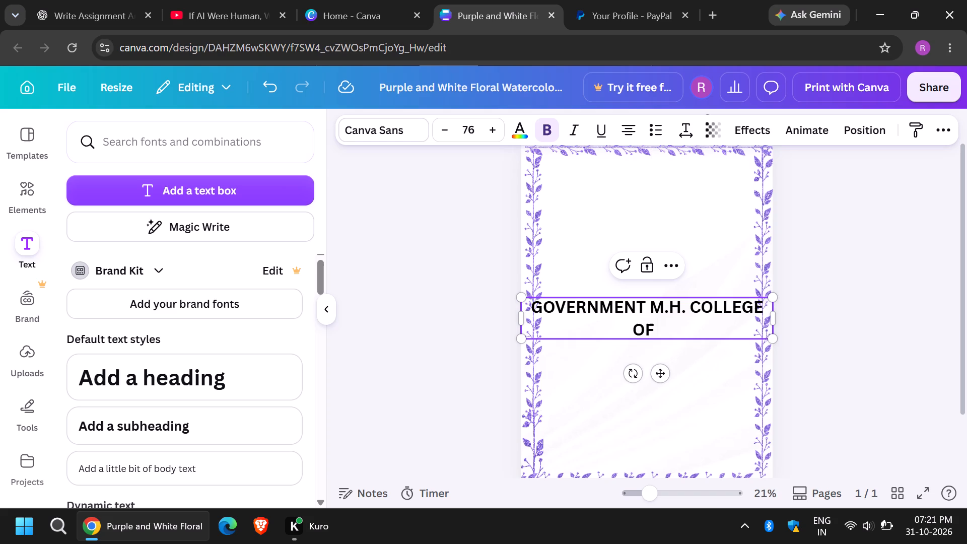
pyautogui.write('HOME')
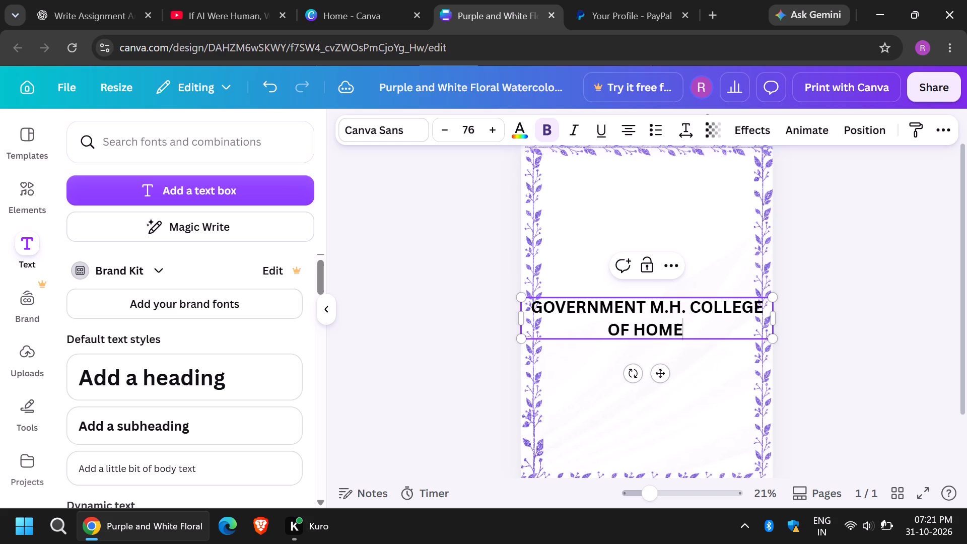
pyautogui.press('space')
pyautogui.write('SCIENCE AND SCIENCE')
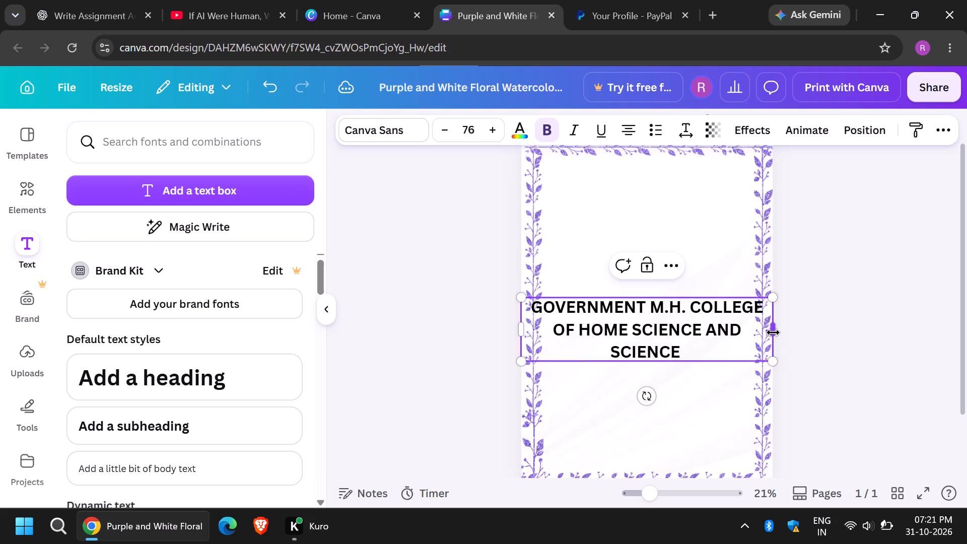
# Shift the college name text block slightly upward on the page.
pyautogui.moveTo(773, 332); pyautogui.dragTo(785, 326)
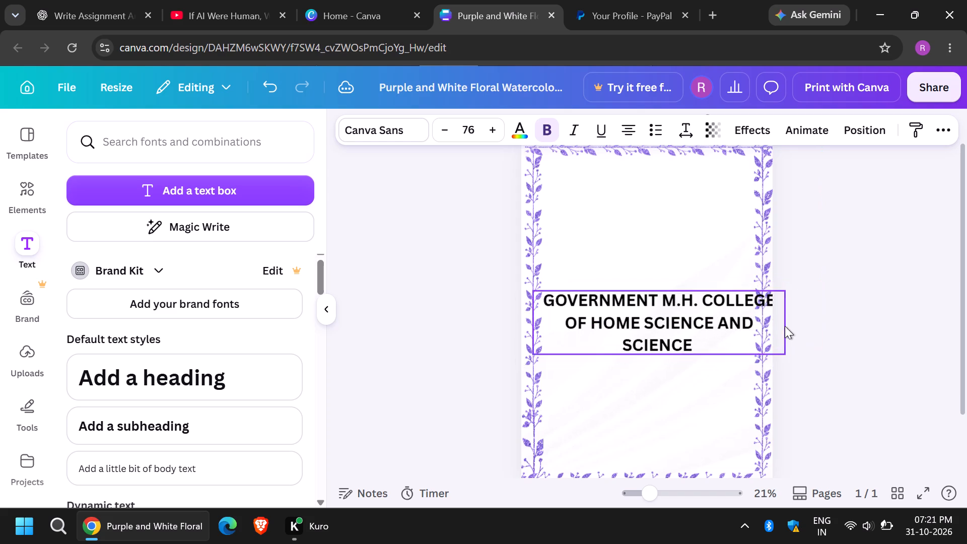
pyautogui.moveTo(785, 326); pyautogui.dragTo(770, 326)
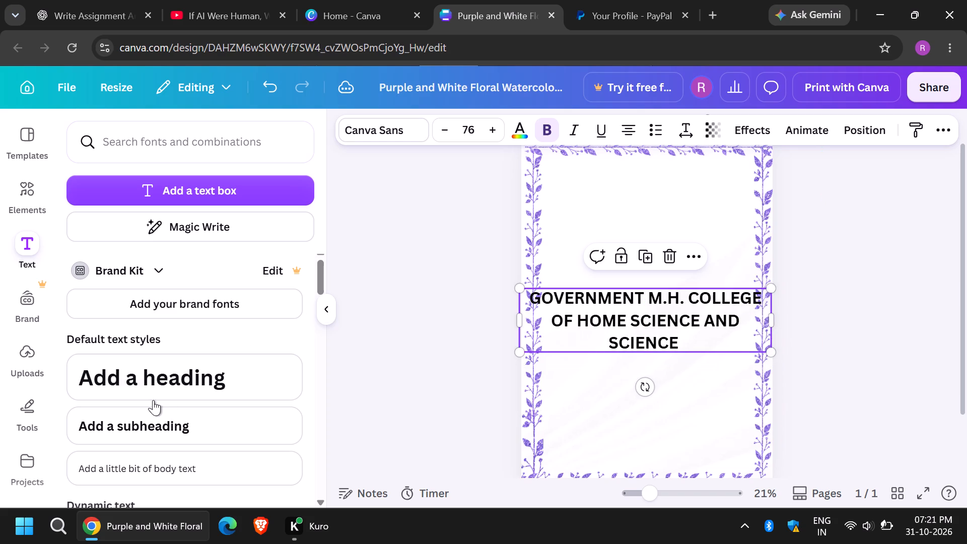
# Apply the Curve text effect to the college name.
pyautogui.click(759, 124)
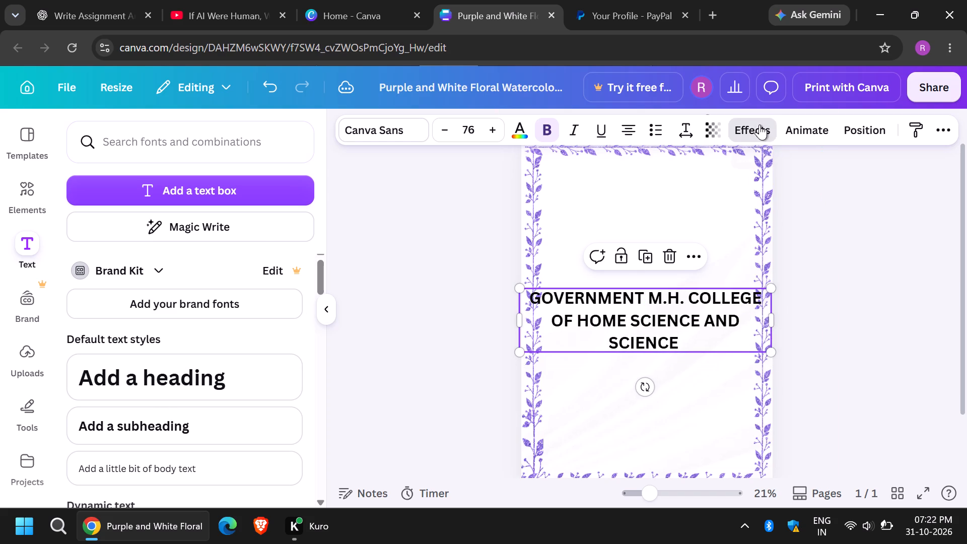
pyautogui.scroll(-2, 167, 398)
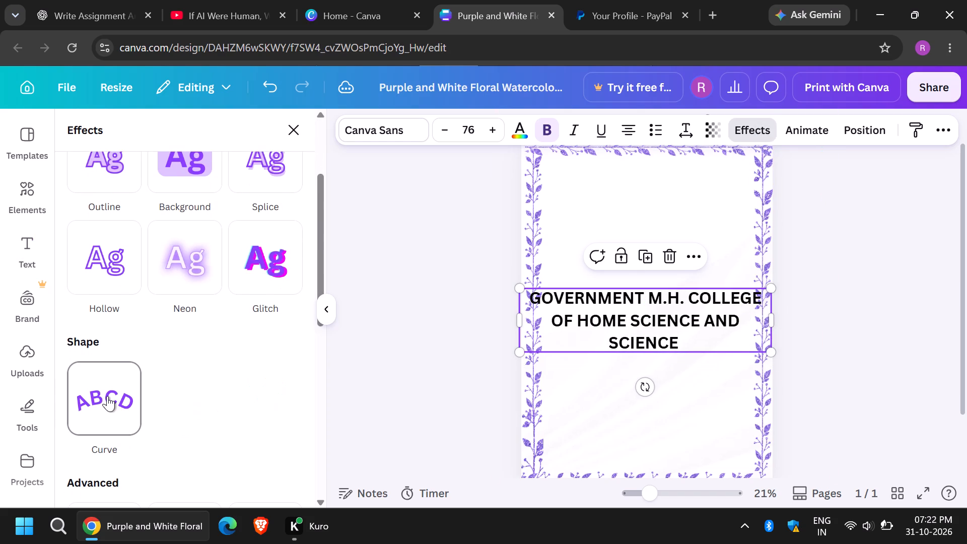
pyautogui.click(107, 396)
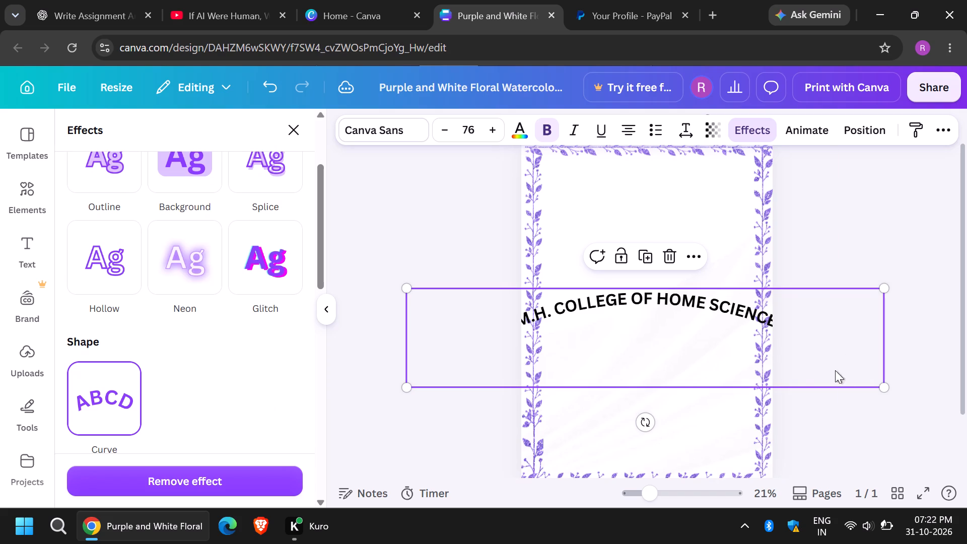
# Shrink the curved college name to font size 29 and place it between the floral side borders in the page's upper half.
pyautogui.moveTo(883, 388); pyautogui.dragTo(876, 440)
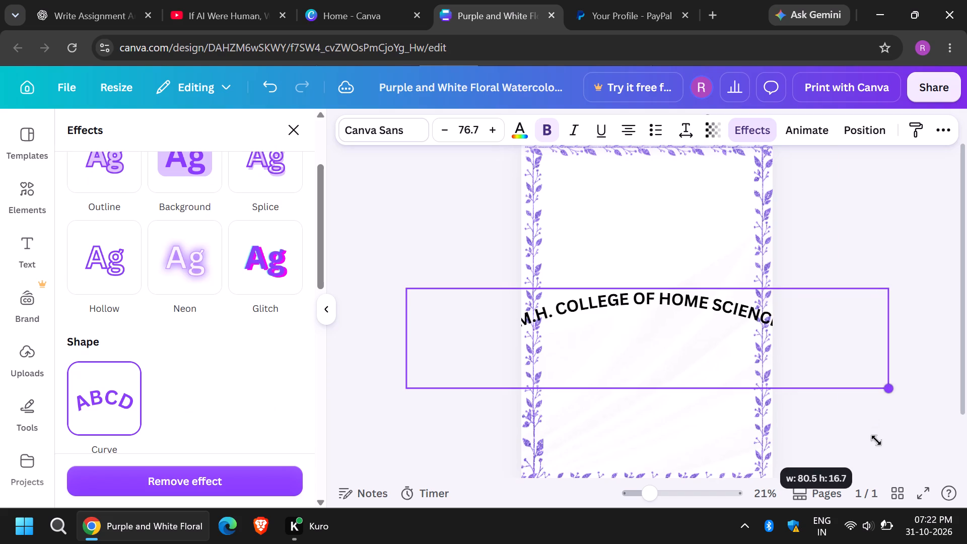
pyautogui.moveTo(876, 440); pyautogui.dragTo(717, 383)
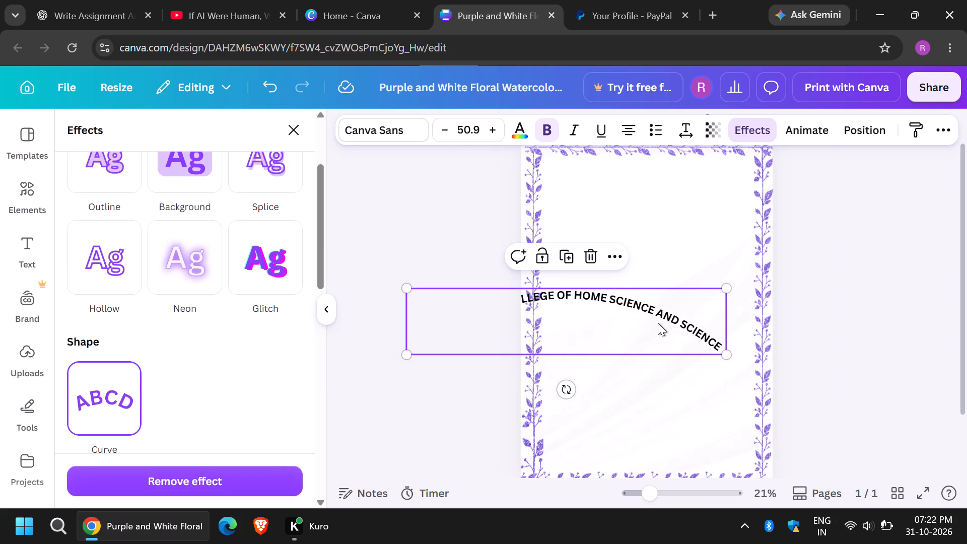
pyautogui.moveTo(654, 319); pyautogui.dragTo(742, 317)
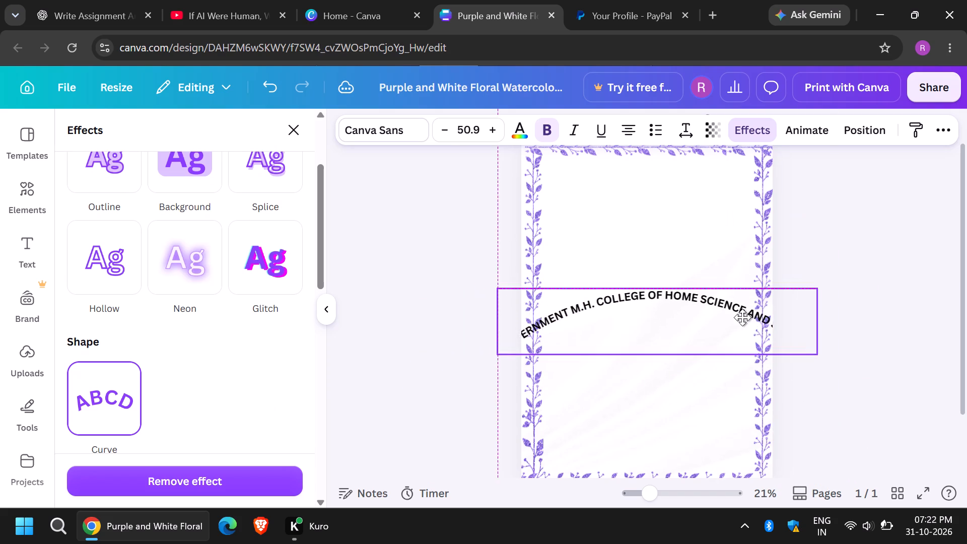
pyautogui.moveTo(742, 317); pyautogui.dragTo(746, 312)
pyautogui.moveTo(746, 312); pyautogui.dragTo(777, 269)
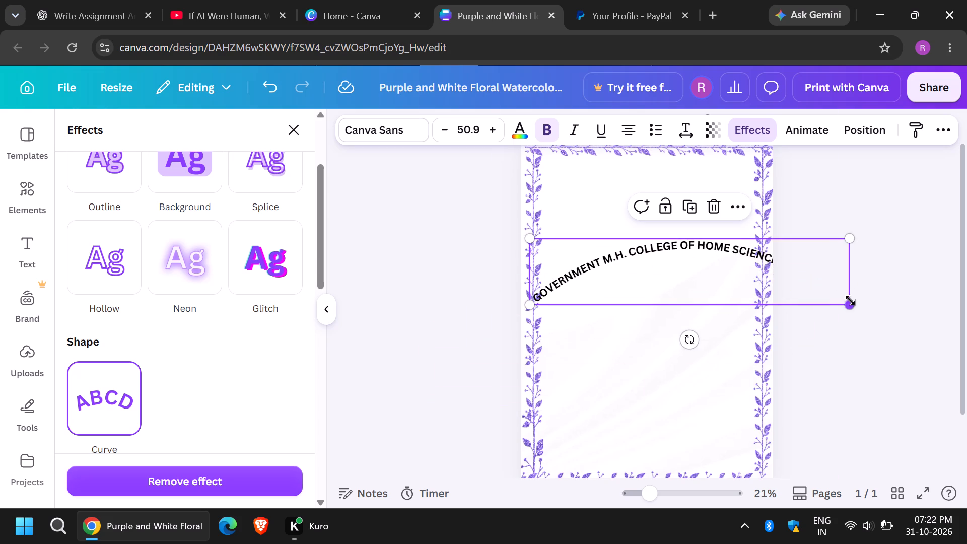
pyautogui.moveTo(850, 300); pyautogui.dragTo(714, 276)
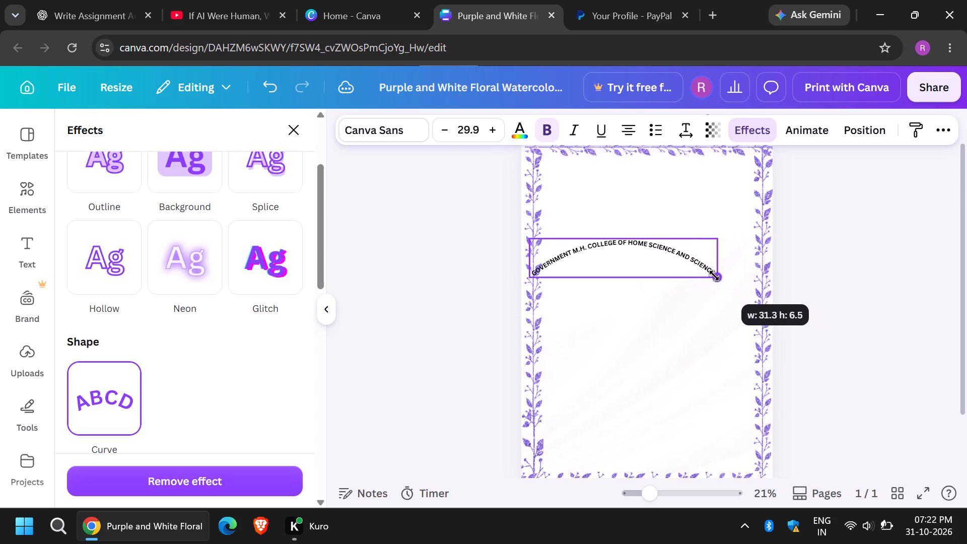
pyautogui.moveTo(714, 276); pyautogui.dragTo(712, 275)
pyautogui.moveTo(654, 261); pyautogui.dragTo(714, 259)
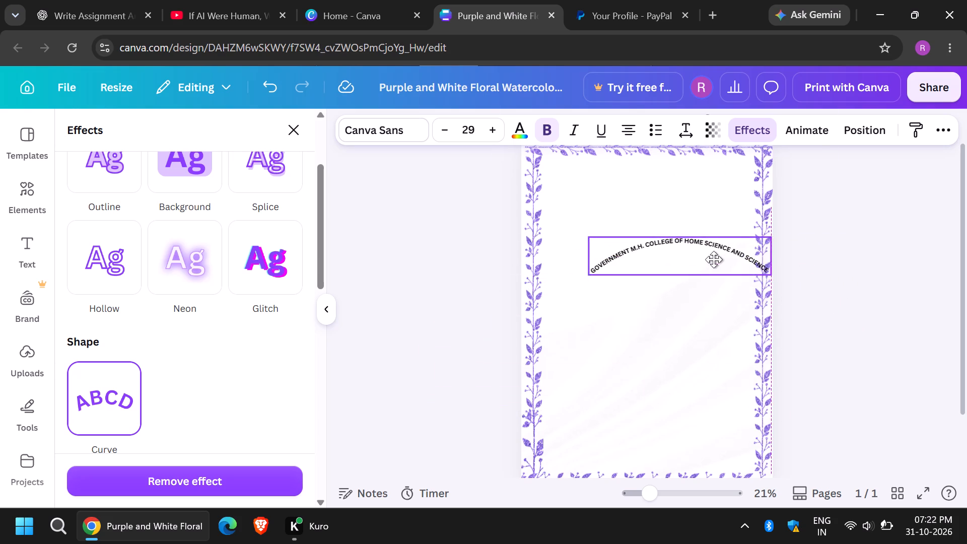
pyautogui.moveTo(714, 259); pyautogui.dragTo(681, 265)
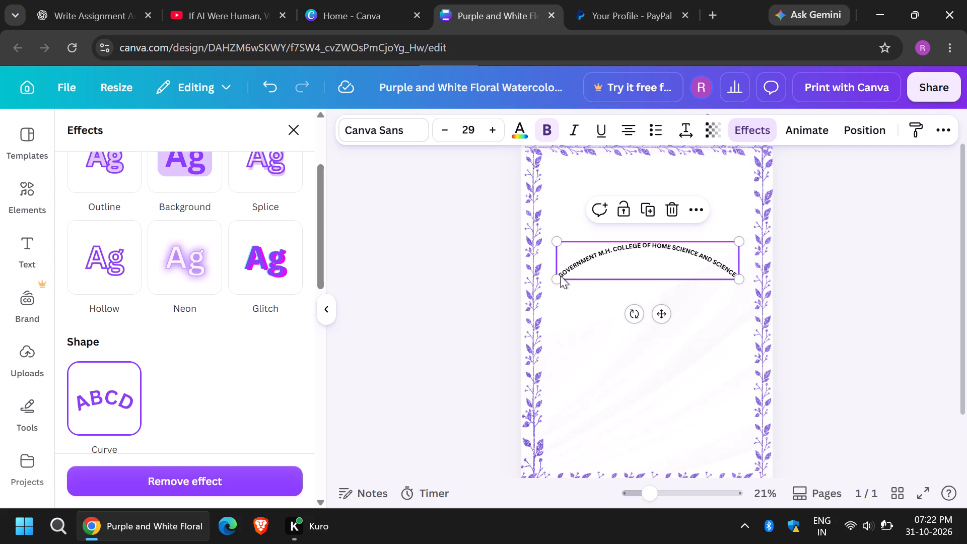
pyautogui.moveTo(568, 278); pyautogui.dragTo(566, 277)
pyautogui.moveTo(566, 277); pyautogui.dragTo(578, 277)
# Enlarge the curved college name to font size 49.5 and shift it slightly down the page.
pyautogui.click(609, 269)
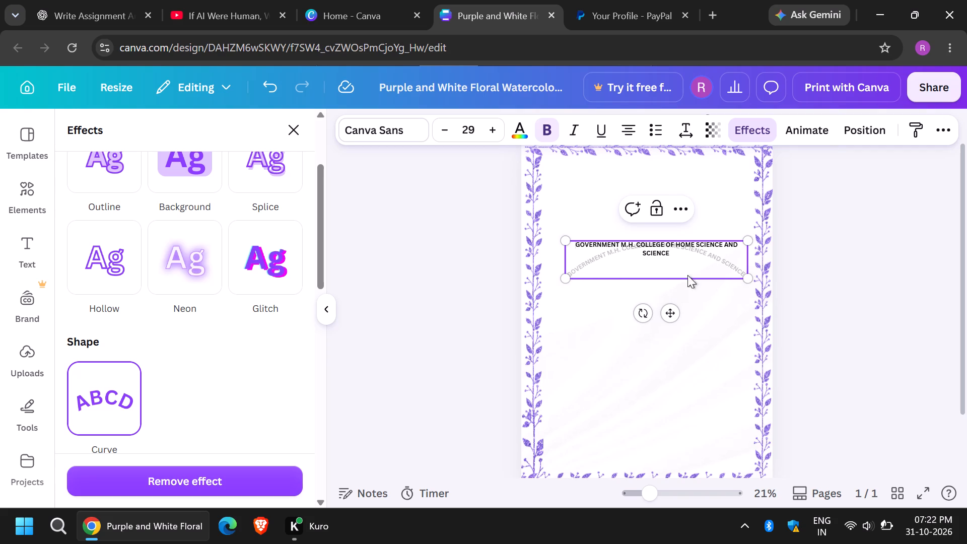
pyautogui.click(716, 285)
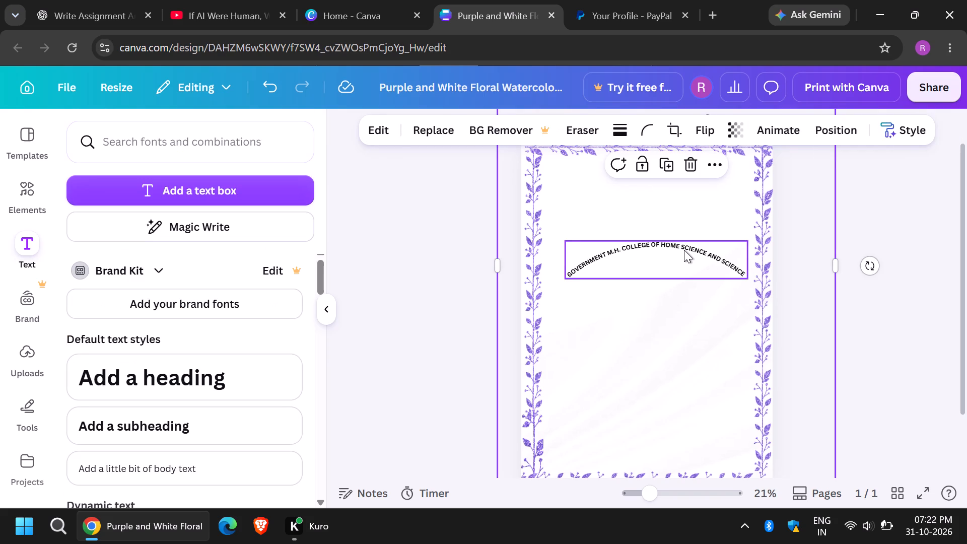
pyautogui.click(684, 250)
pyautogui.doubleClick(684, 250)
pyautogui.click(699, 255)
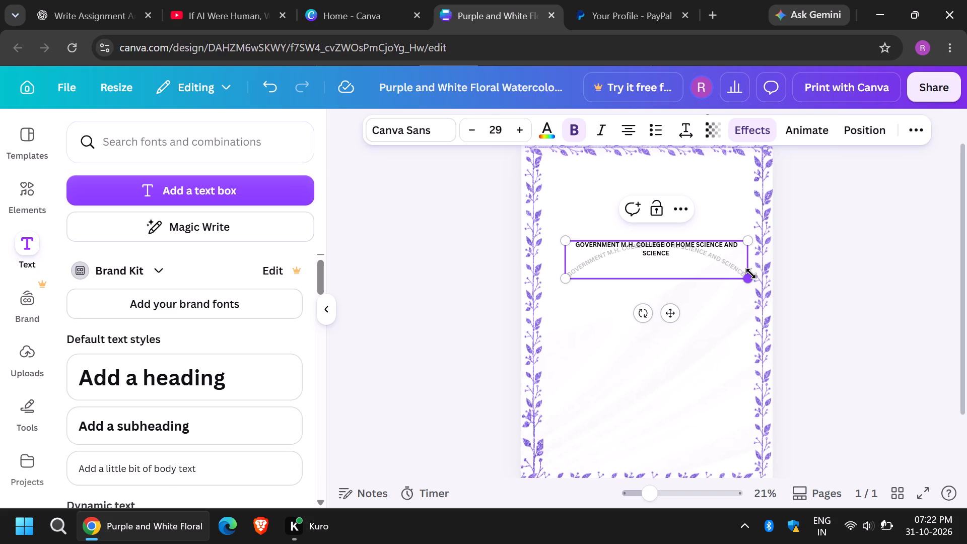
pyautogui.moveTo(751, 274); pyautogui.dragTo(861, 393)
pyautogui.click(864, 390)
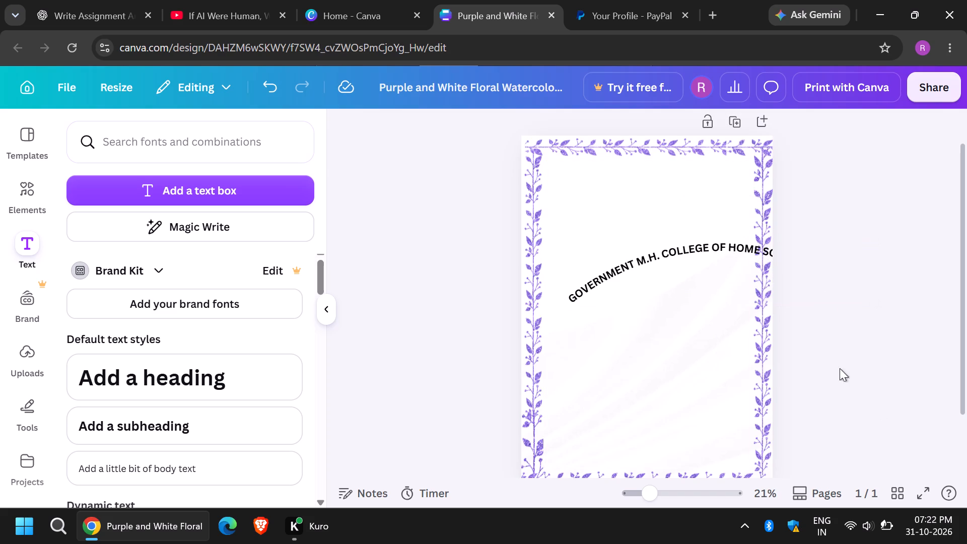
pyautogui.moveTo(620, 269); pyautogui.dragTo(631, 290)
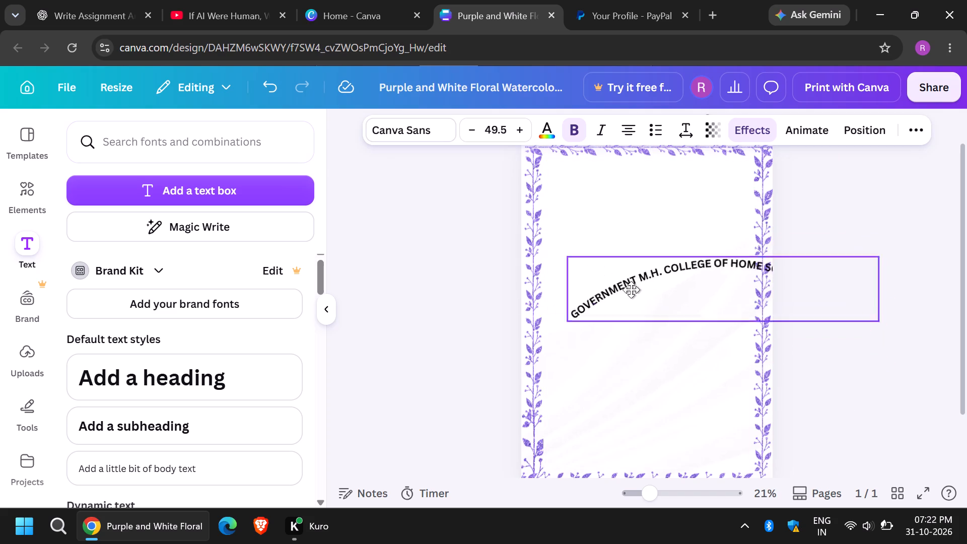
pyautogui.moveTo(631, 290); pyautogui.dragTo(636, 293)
# Shrink the curved college name to font size 27.7 and place it between the side borders near the page's top.
pyautogui.moveTo(580, 263); pyautogui.dragTo(682, 312)
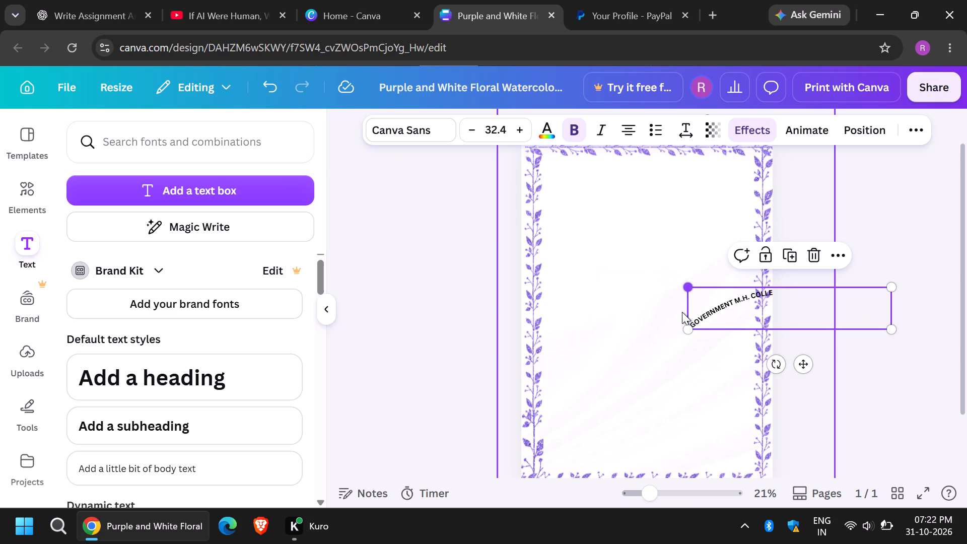
pyautogui.moveTo(723, 312); pyautogui.dragTo(582, 216)
pyautogui.moveTo(751, 238); pyautogui.dragTo(757, 275)
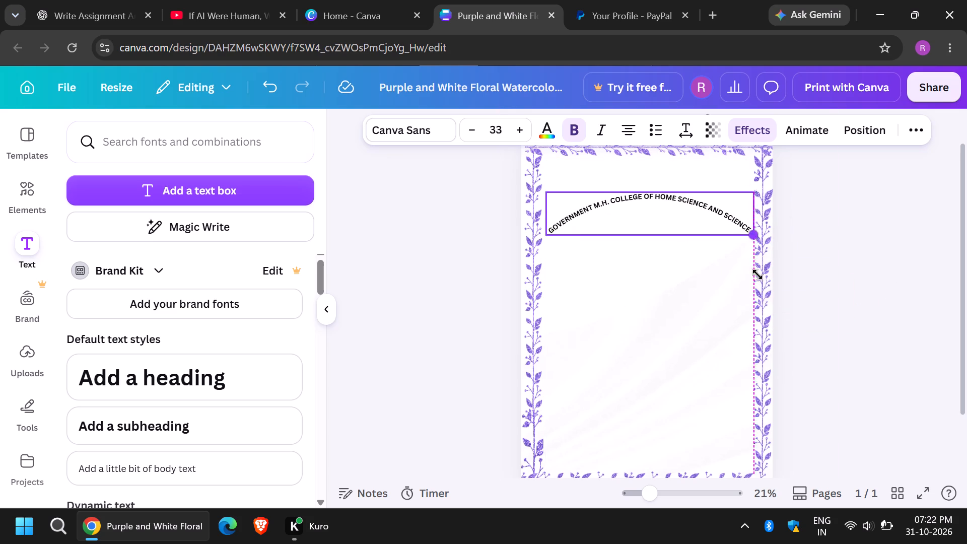
pyautogui.moveTo(757, 275); pyautogui.dragTo(648, 234)
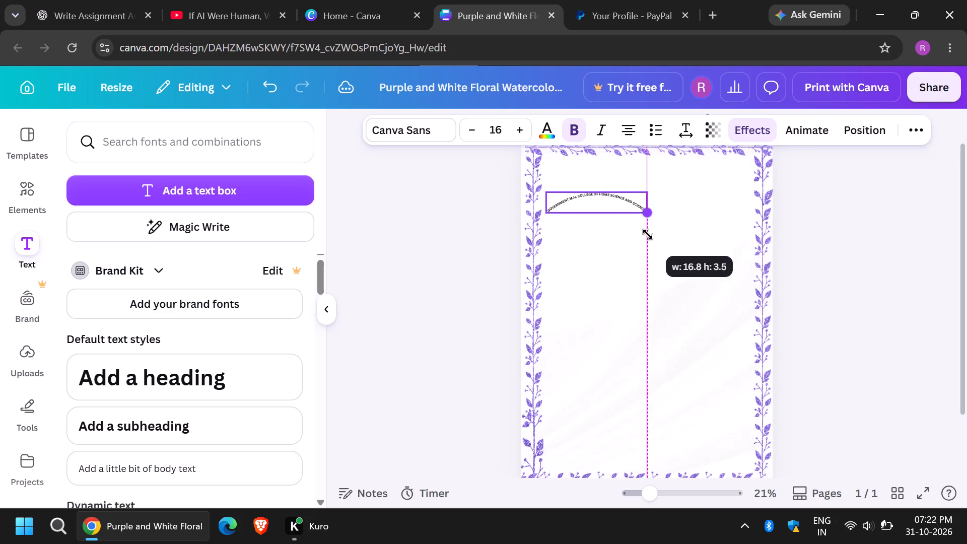
pyautogui.moveTo(648, 234); pyautogui.dragTo(660, 244)
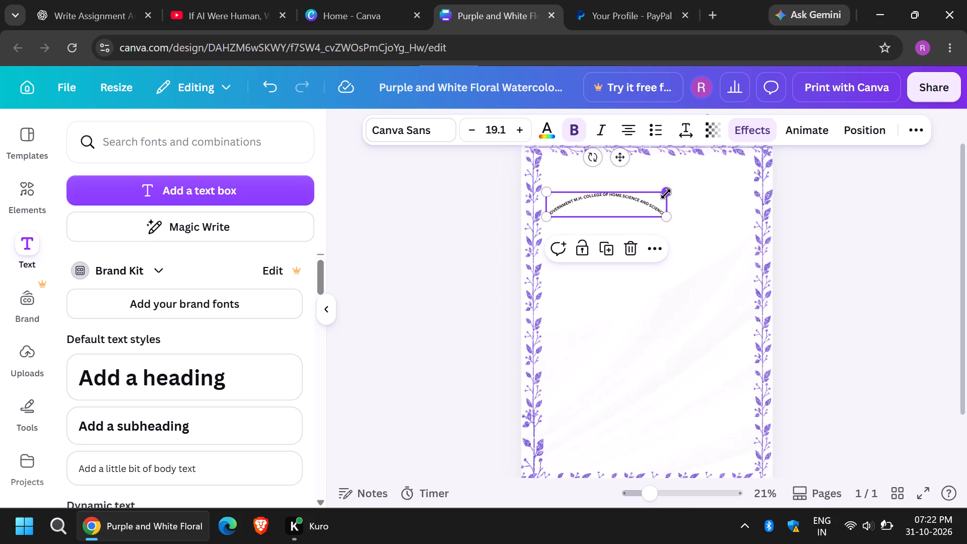
pyautogui.moveTo(666, 194); pyautogui.dragTo(725, 205)
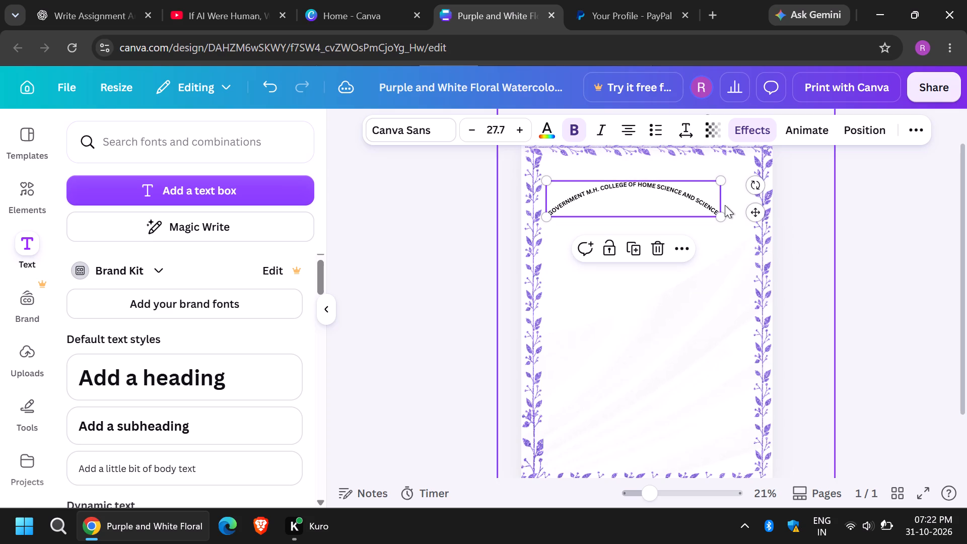
pyautogui.moveTo(751, 206); pyautogui.dragTo(763, 214)
pyautogui.click(692, 248)
pyautogui.click(692, 255)
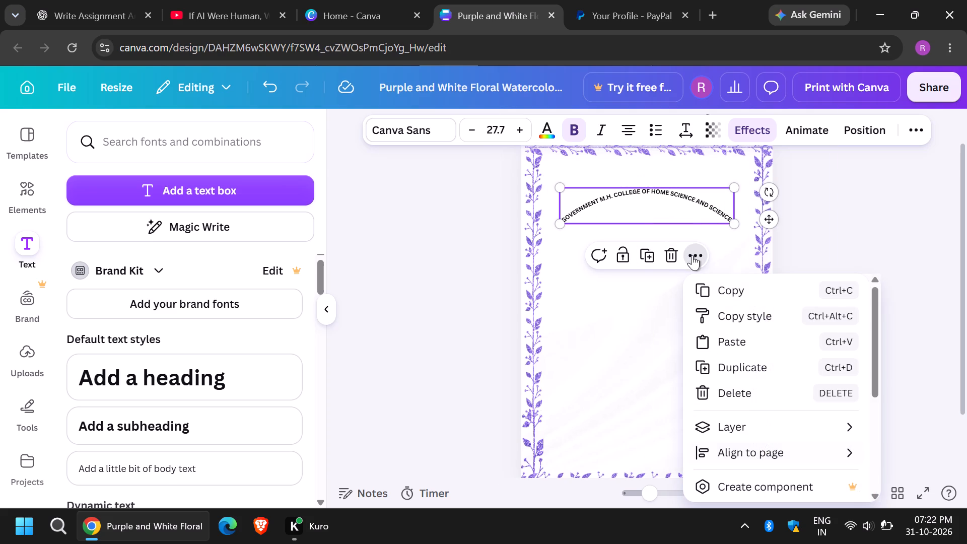
pyautogui.click(632, 331)
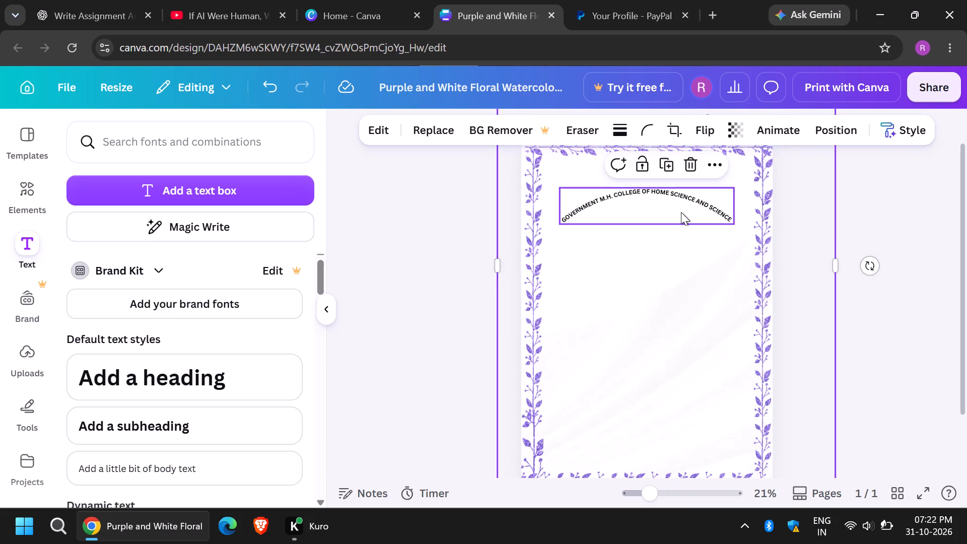
# Set the Curve effect amount of the college name to 29.
pyautogui.click(681, 212)
pyautogui.scroll(-2, 235, 354)
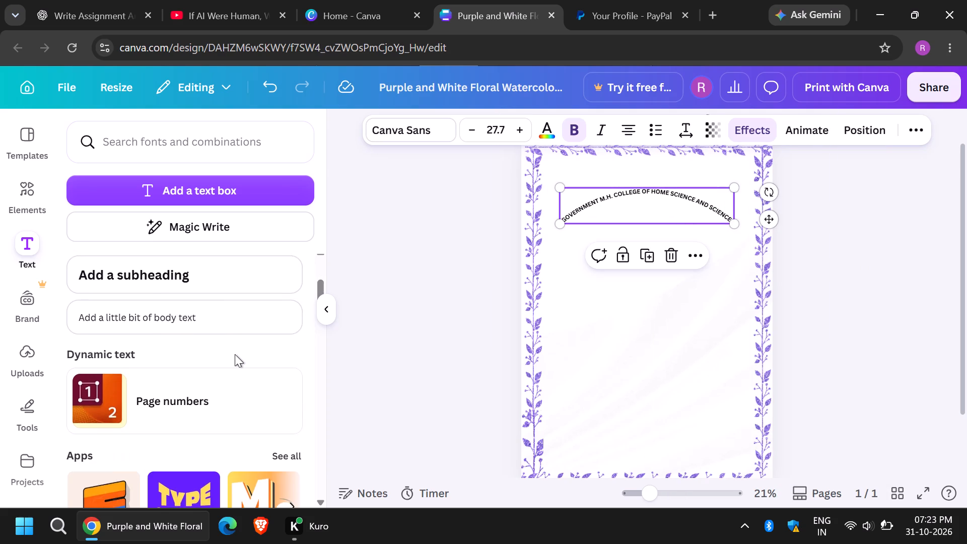
pyautogui.scroll(1, 235, 354)
pyautogui.click(715, 173)
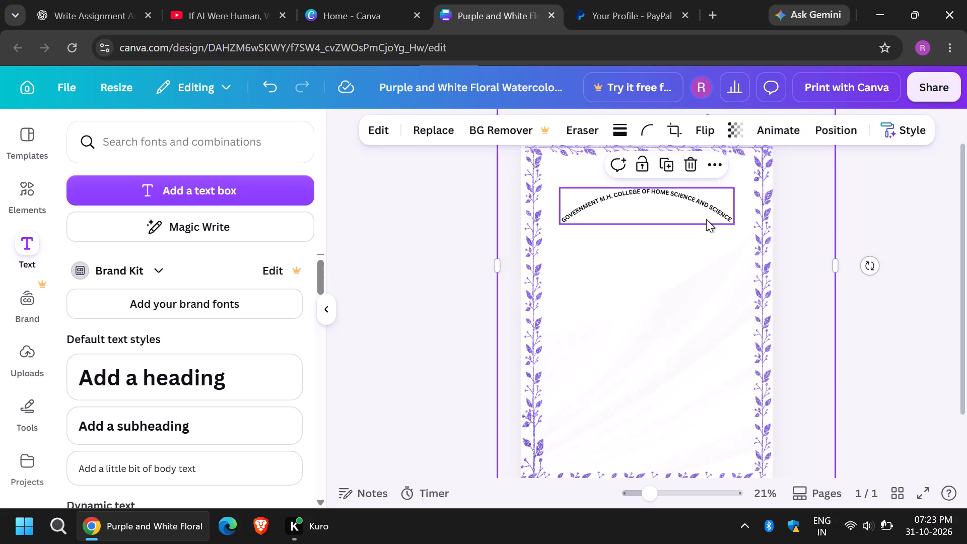
pyautogui.click(704, 217)
pyautogui.click(759, 120)
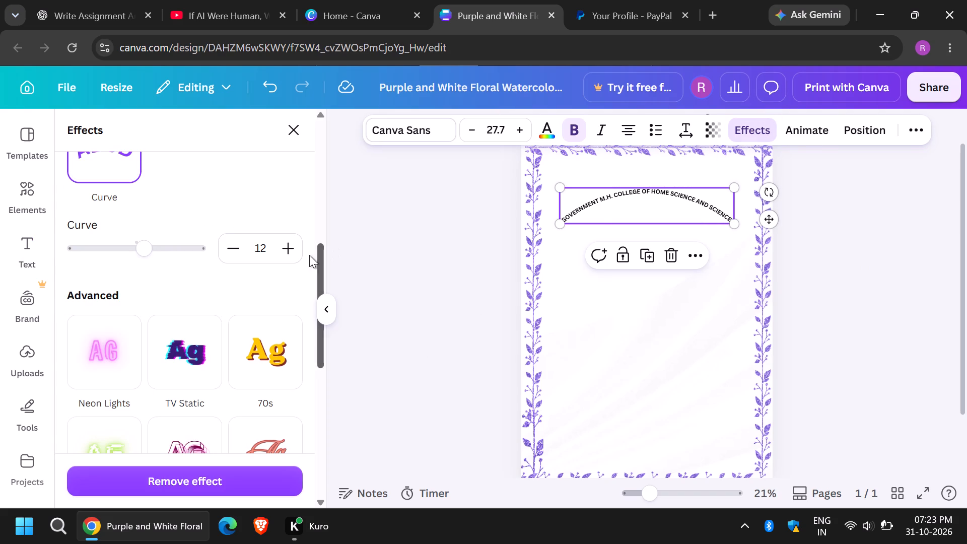
pyautogui.moveTo(147, 251); pyautogui.dragTo(155, 251)
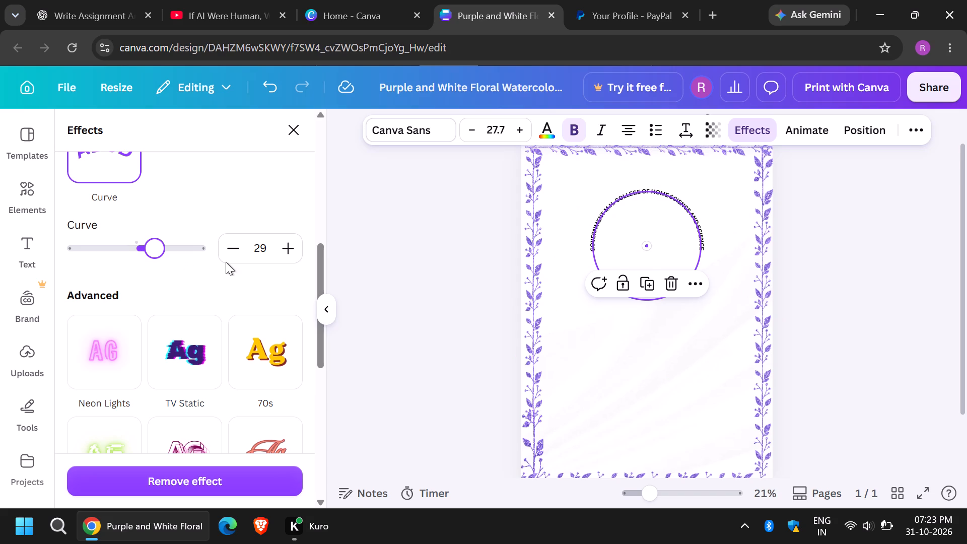
# Enlarge the arched college name to font size 43.3 within the floral side borders.
pyautogui.moveTo(704, 256); pyautogui.dragTo(708, 261)
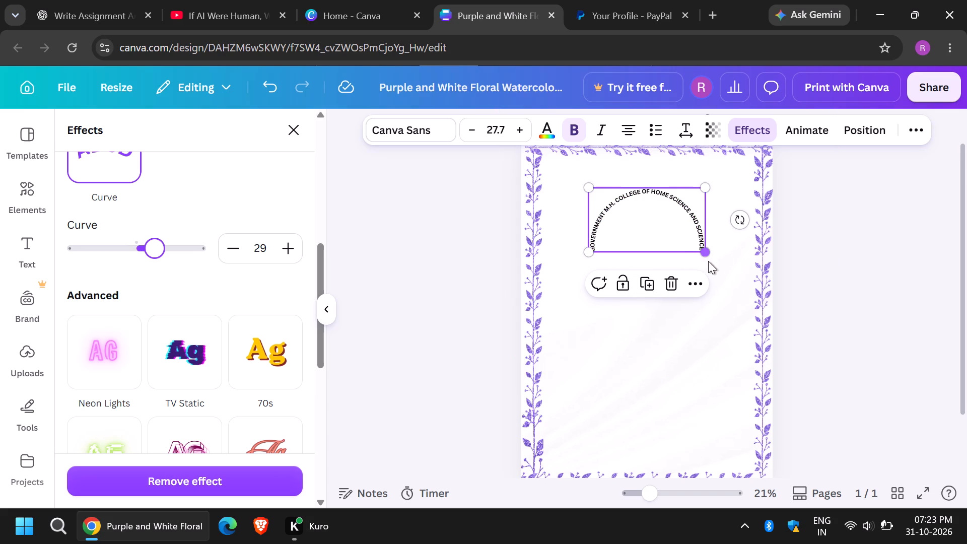
pyautogui.moveTo(708, 261); pyautogui.dragTo(737, 291)
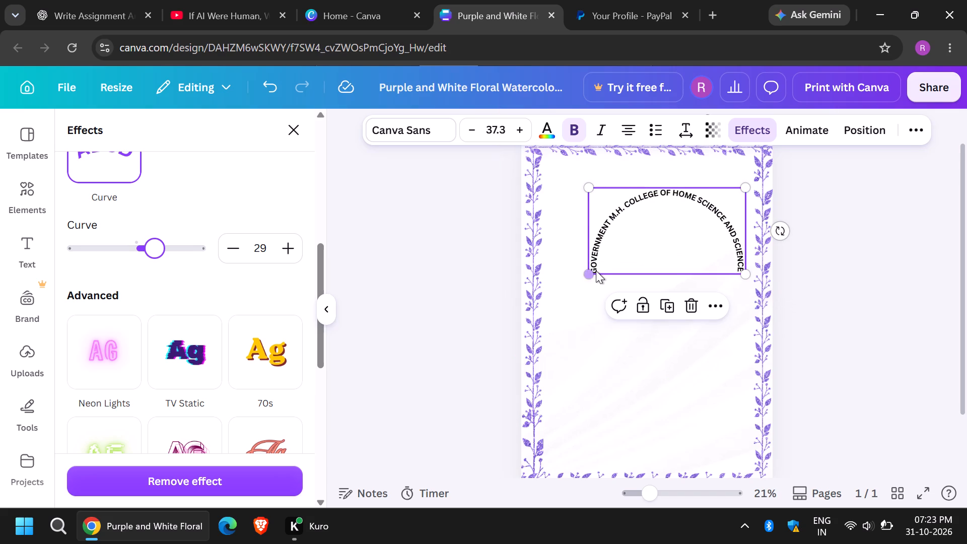
pyautogui.moveTo(588, 273); pyautogui.dragTo(565, 289)
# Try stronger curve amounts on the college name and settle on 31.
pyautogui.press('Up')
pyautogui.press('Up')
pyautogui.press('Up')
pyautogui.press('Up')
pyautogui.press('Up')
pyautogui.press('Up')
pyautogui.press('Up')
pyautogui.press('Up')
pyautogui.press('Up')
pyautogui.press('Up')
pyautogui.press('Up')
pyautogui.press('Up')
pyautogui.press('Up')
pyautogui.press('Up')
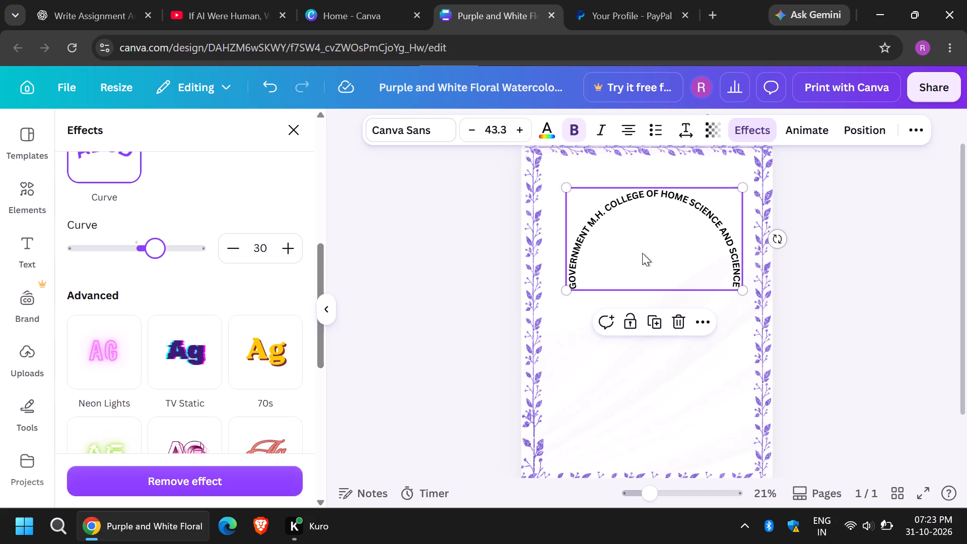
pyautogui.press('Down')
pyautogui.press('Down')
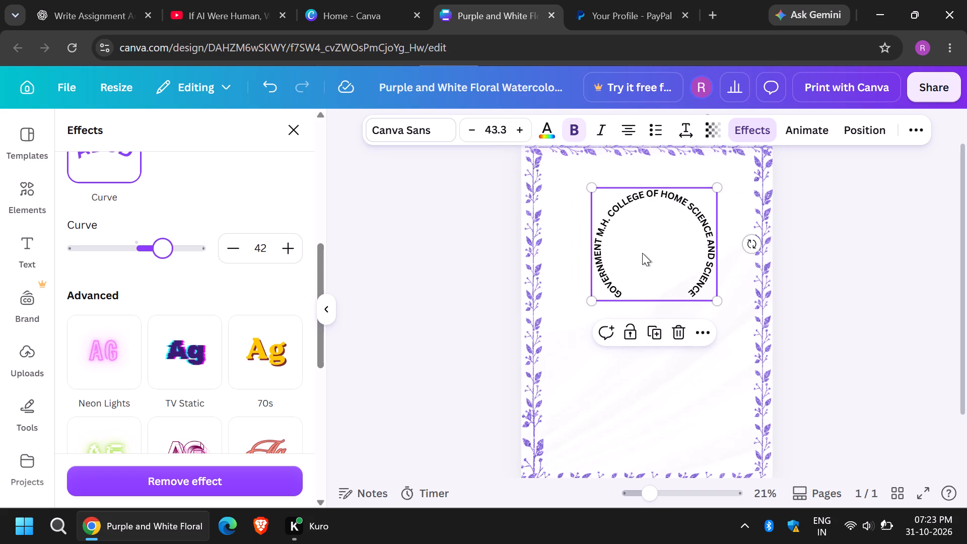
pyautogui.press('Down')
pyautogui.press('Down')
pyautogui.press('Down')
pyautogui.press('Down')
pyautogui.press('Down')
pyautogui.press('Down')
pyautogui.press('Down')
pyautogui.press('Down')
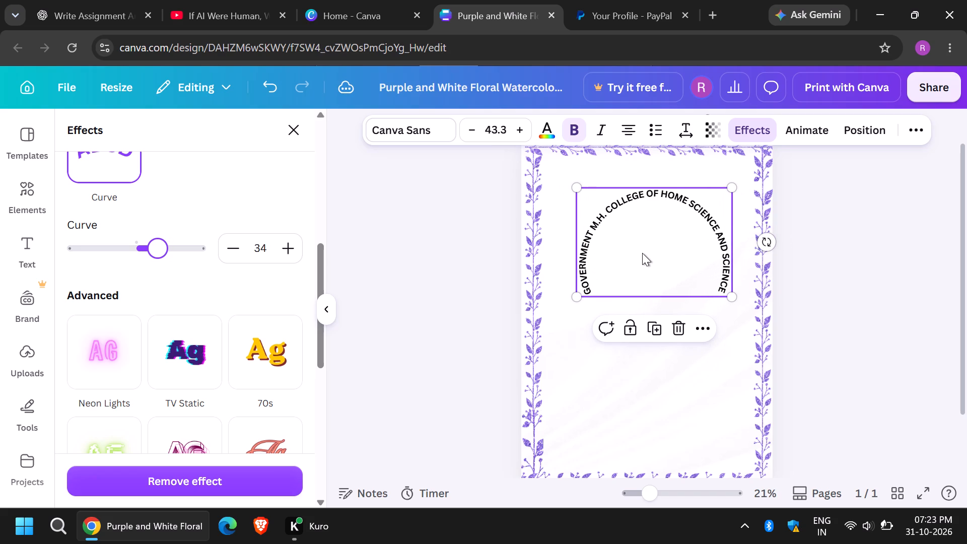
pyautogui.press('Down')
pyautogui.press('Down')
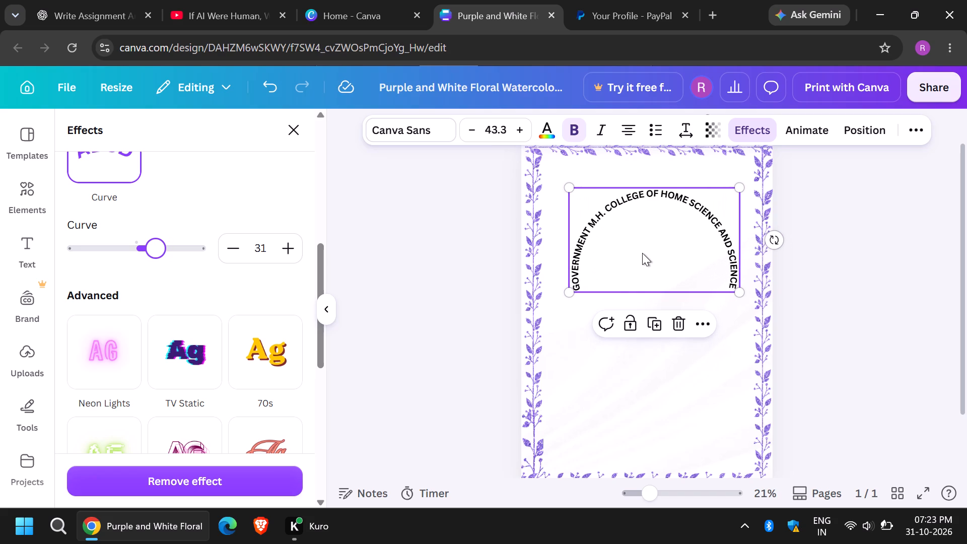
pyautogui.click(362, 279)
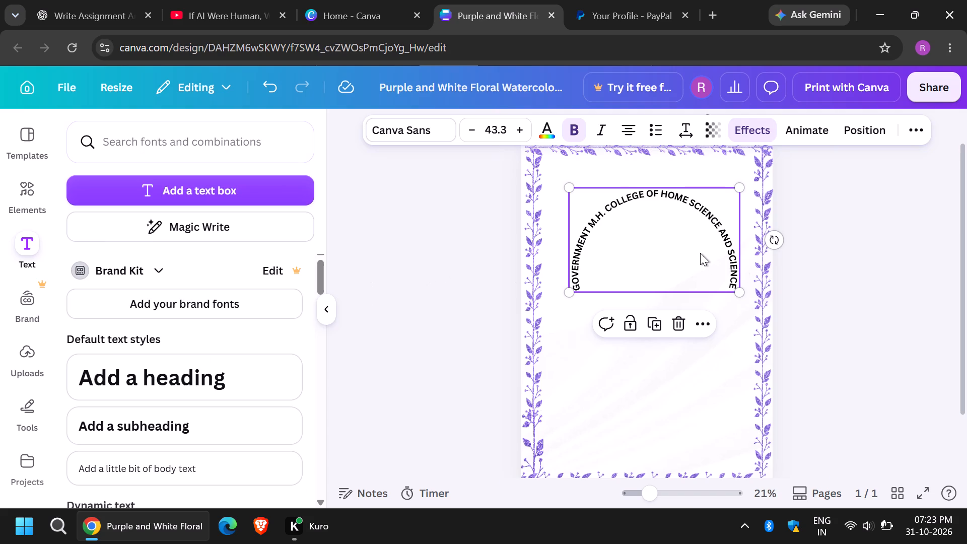
# Move the arched college name up to just beneath the page's top floral border.
pyautogui.press('Up')
pyautogui.press('Up')
pyautogui.moveTo(692, 253); pyautogui.dragTo(679, 223)
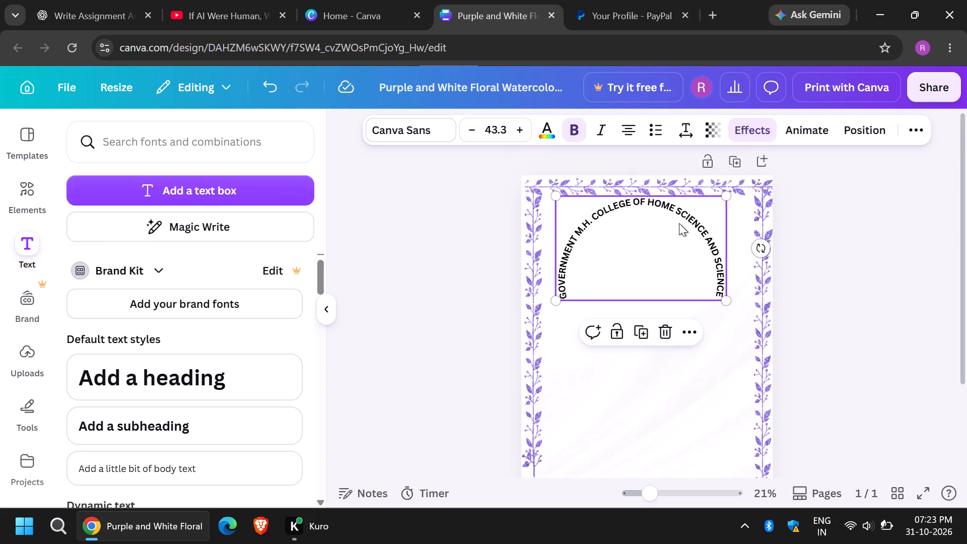
# Try a curve amount of 33 on the college name, and set it to 29.
pyautogui.click(752, 128)
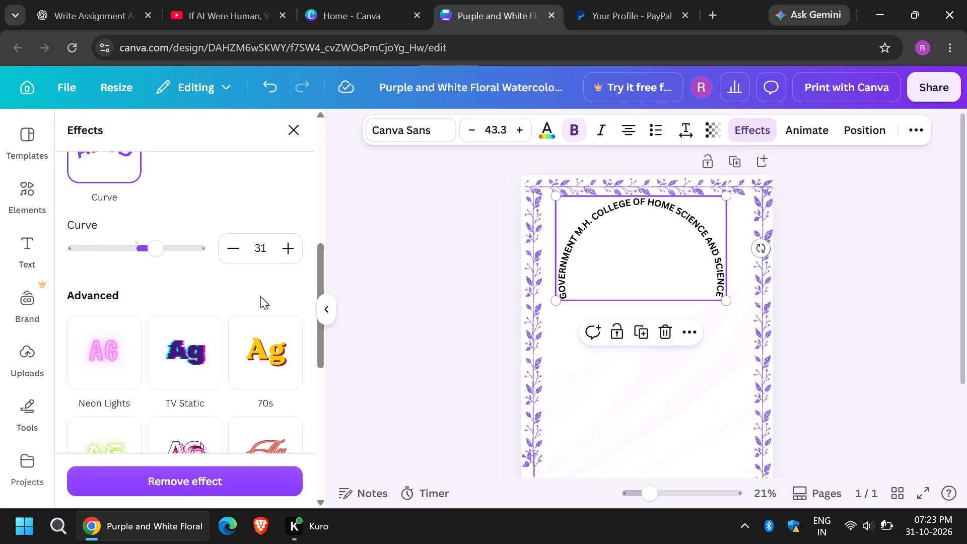
pyautogui.click(288, 250)
pyautogui.click(288, 250)
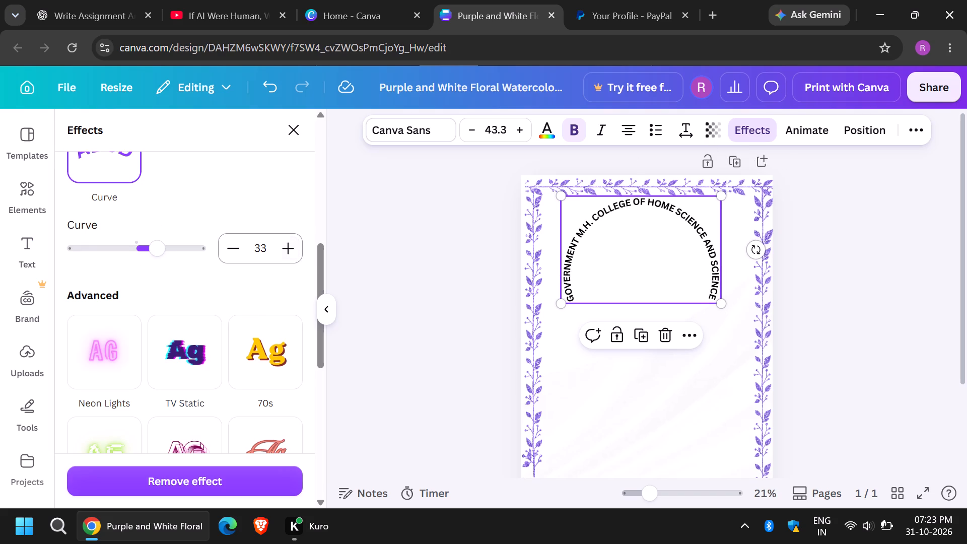
pyautogui.click(236, 250)
pyautogui.click(236, 250)
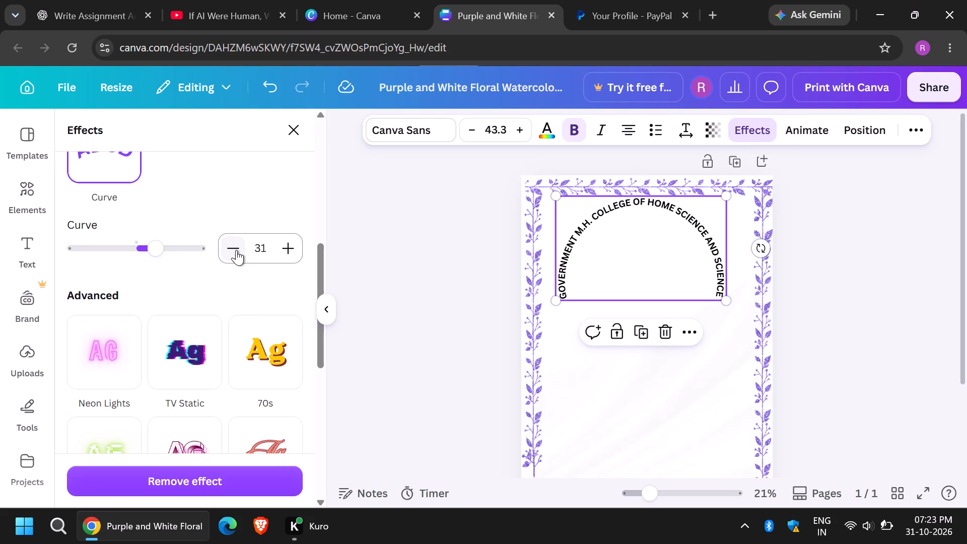
pyautogui.click(236, 250)
pyautogui.click(236, 250)
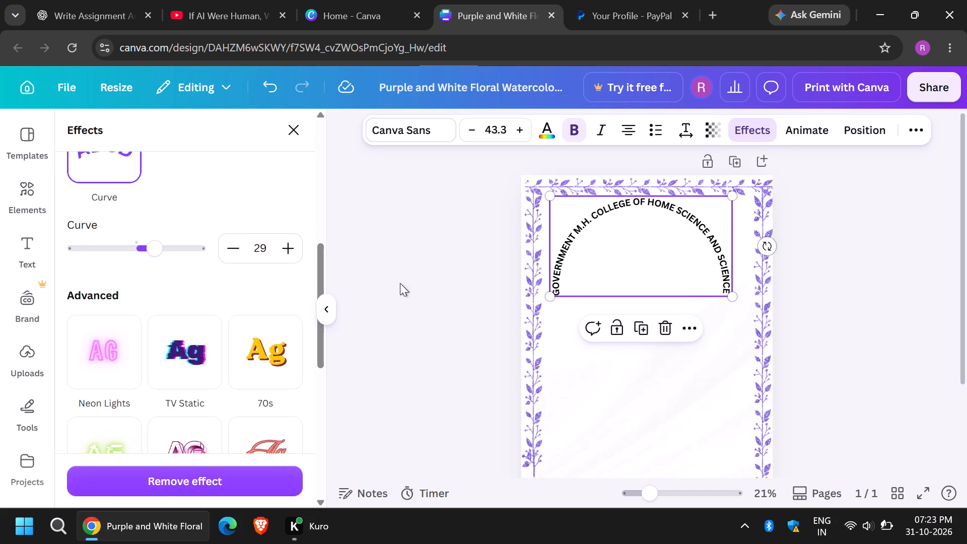
pyautogui.click(407, 281)
# Nudge the arched college name rightward until it is centred between the floral side borders.
pyautogui.click(669, 264)
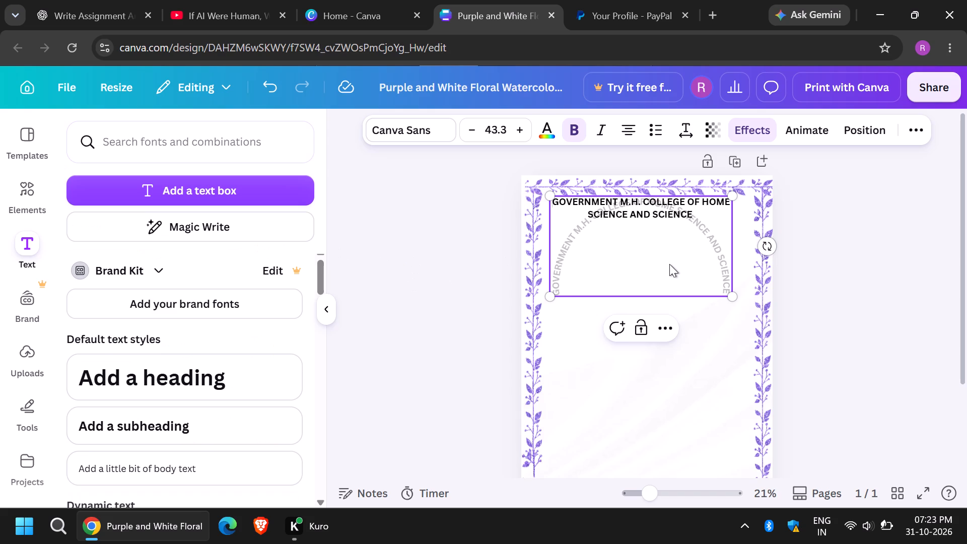
pyautogui.press('Right')
pyautogui.click(669, 264)
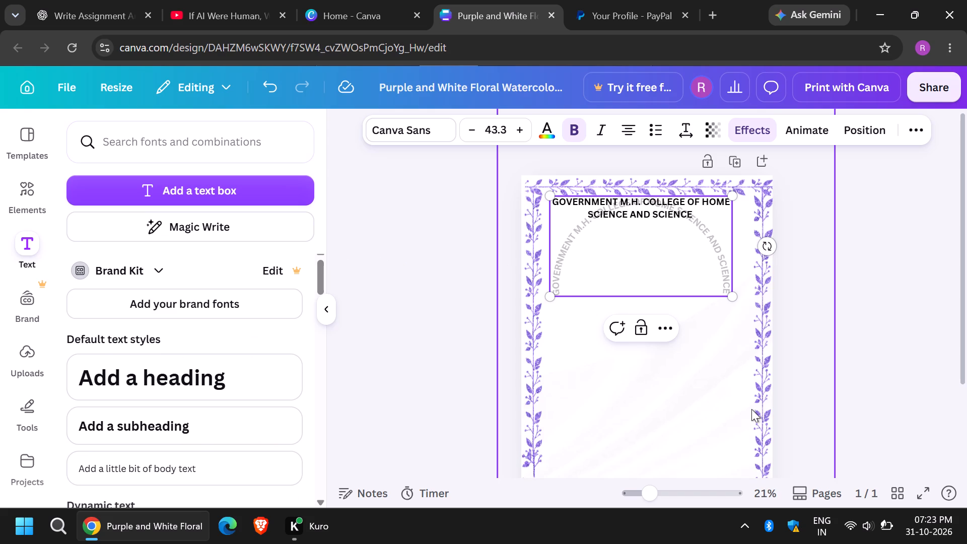
pyautogui.click(751, 409)
pyautogui.click(684, 256)
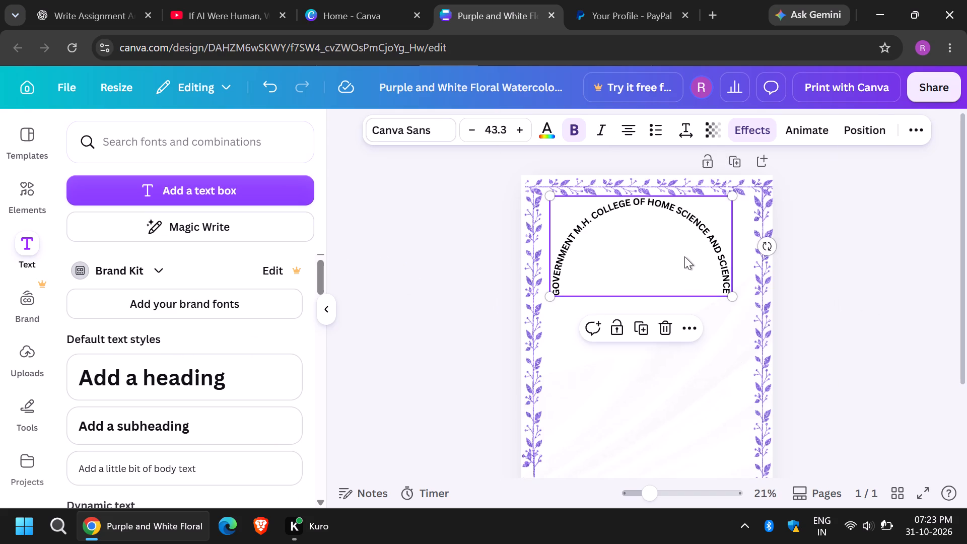
pyautogui.press('Right')
pyautogui.press('Right')
pyautogui.press('Right')
pyautogui.press('Right')
pyautogui.press('Right')
pyautogui.press('Right')
pyautogui.press('Right')
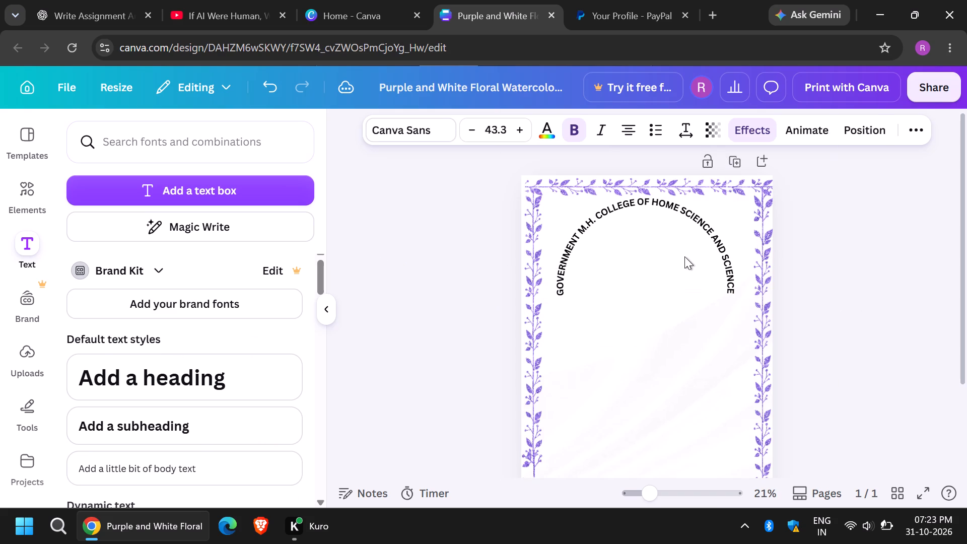
pyautogui.press('Right')
pyautogui.press('Right')
pyautogui.press('Right')
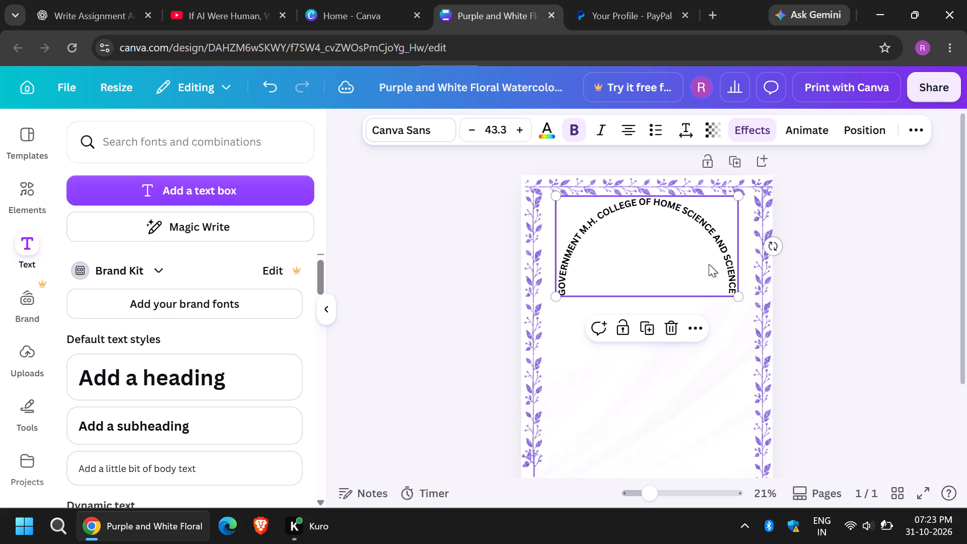
pyautogui.click(709, 264)
pyautogui.click(692, 276)
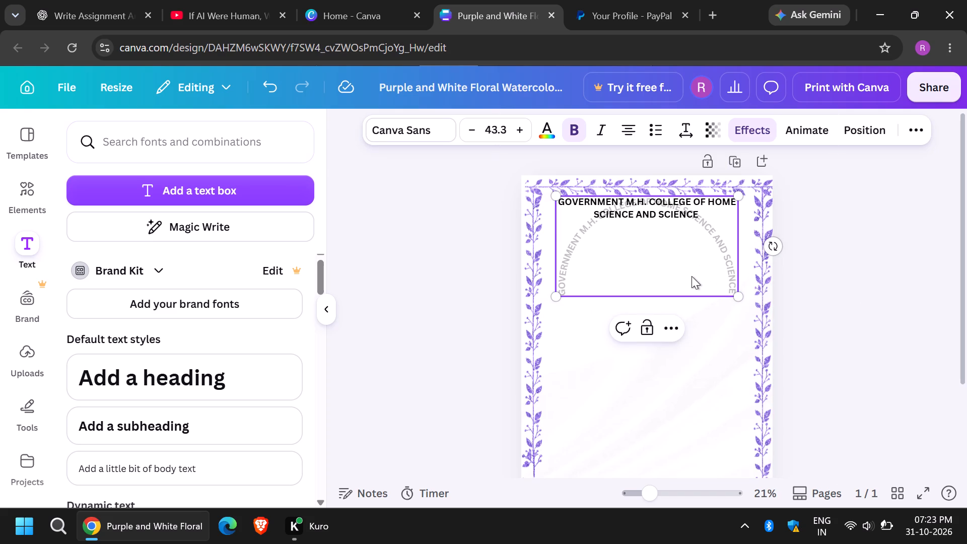
pyautogui.click(692, 276)
pyautogui.click(966, 266)
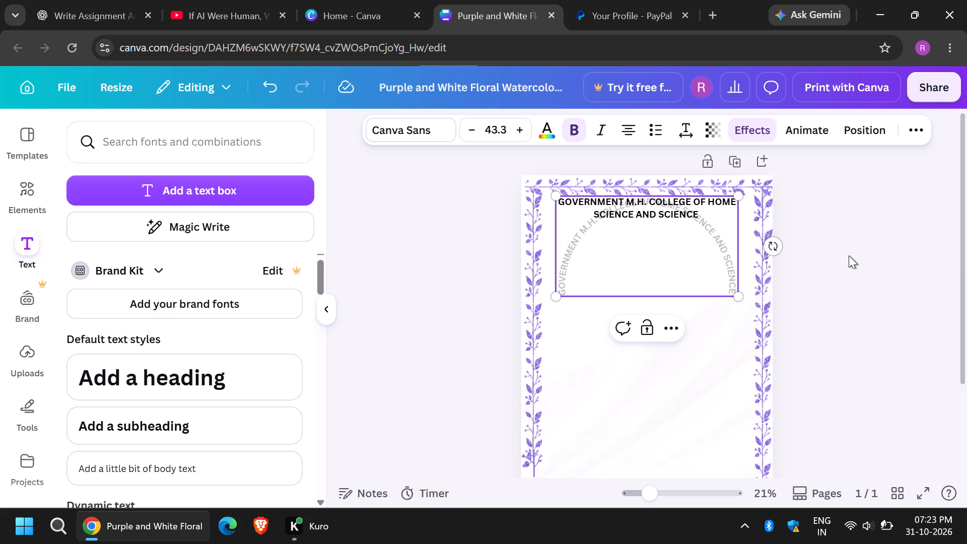
pyautogui.click(854, 247)
# Increase the arched college name's font size to 49.3.
pyautogui.click(584, 277)
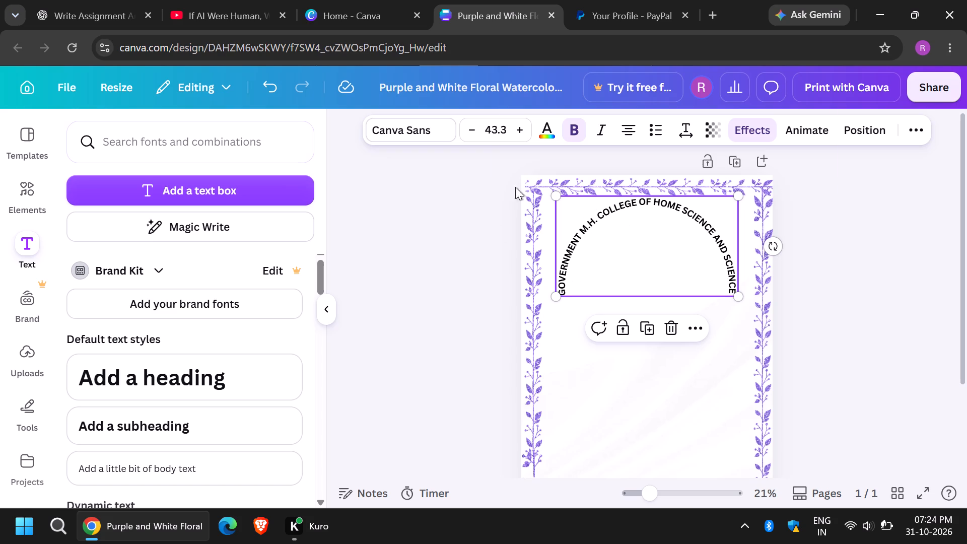
pyautogui.tripleClick(515, 137)
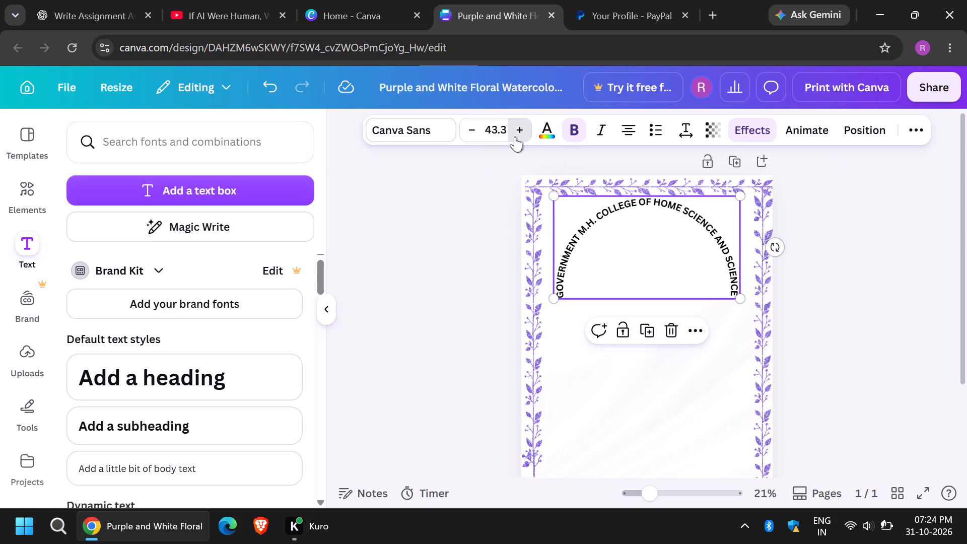
pyautogui.tripleClick(515, 137)
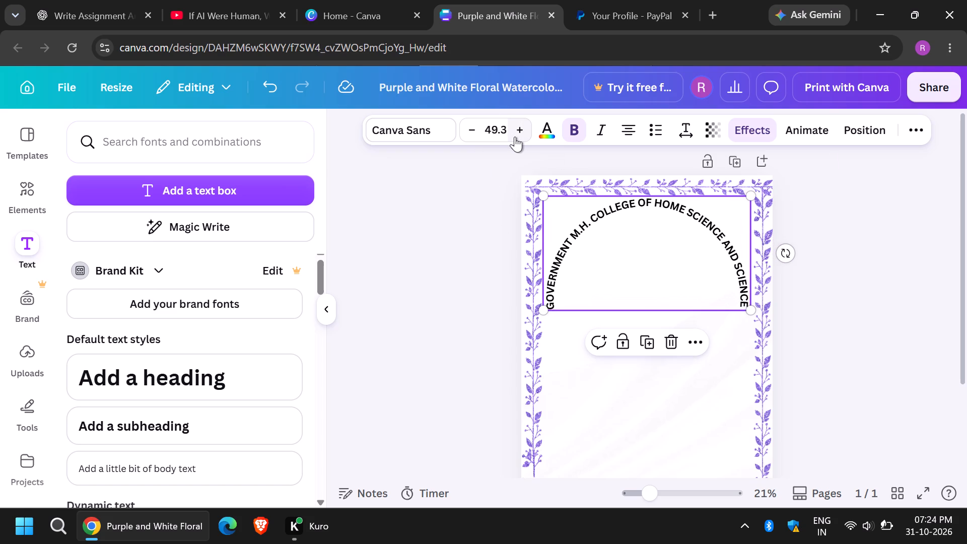
pyautogui.click(900, 310)
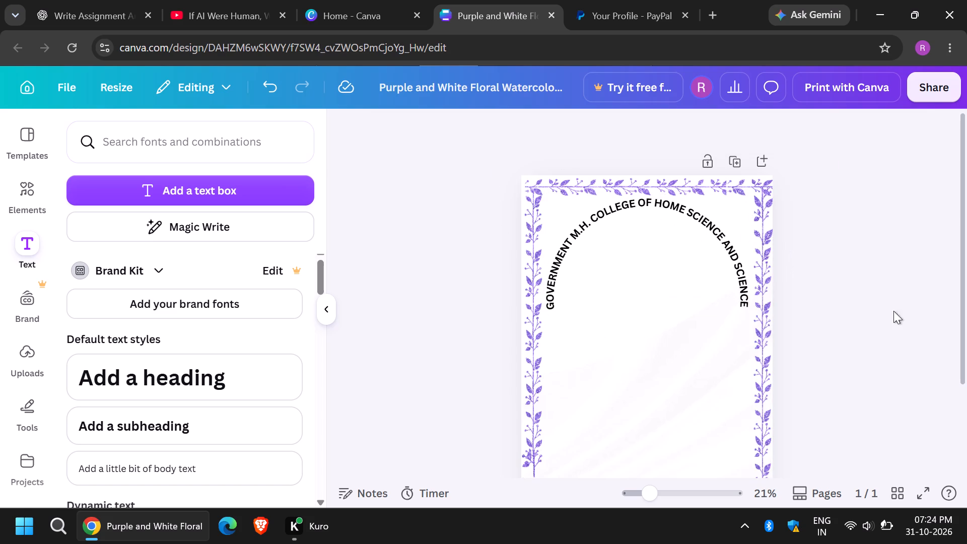
# Reduce the arched college name's font size to 48.3.
pyautogui.click(711, 266)
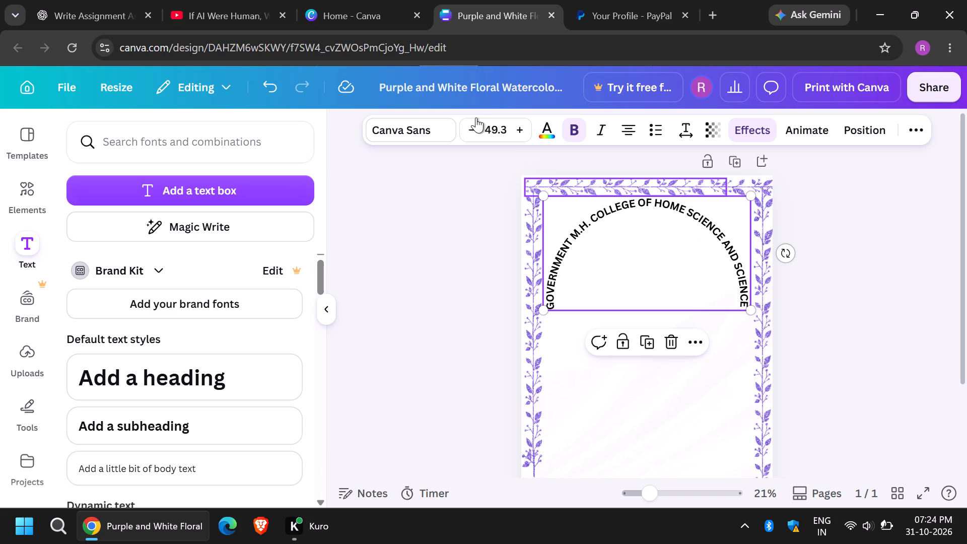
pyautogui.click(912, 232)
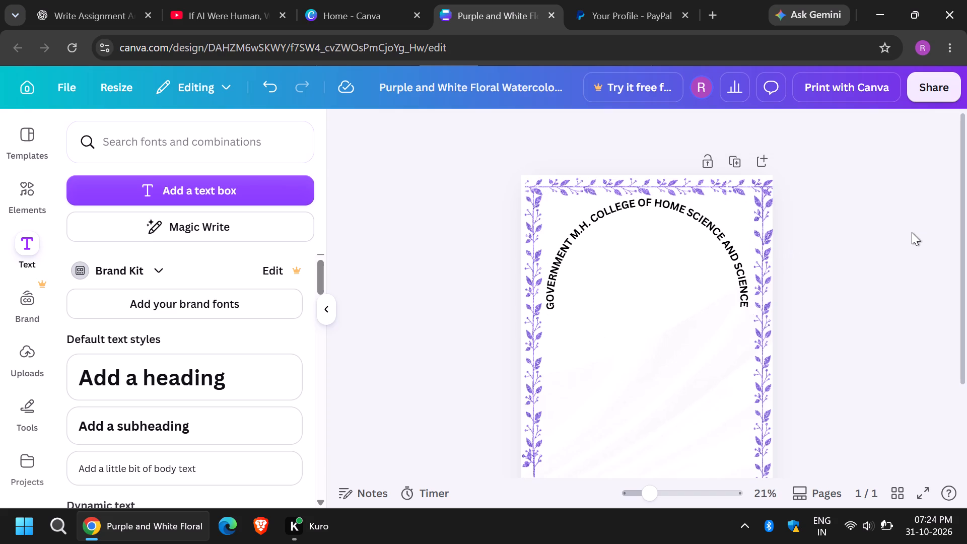
pyautogui.click(718, 278)
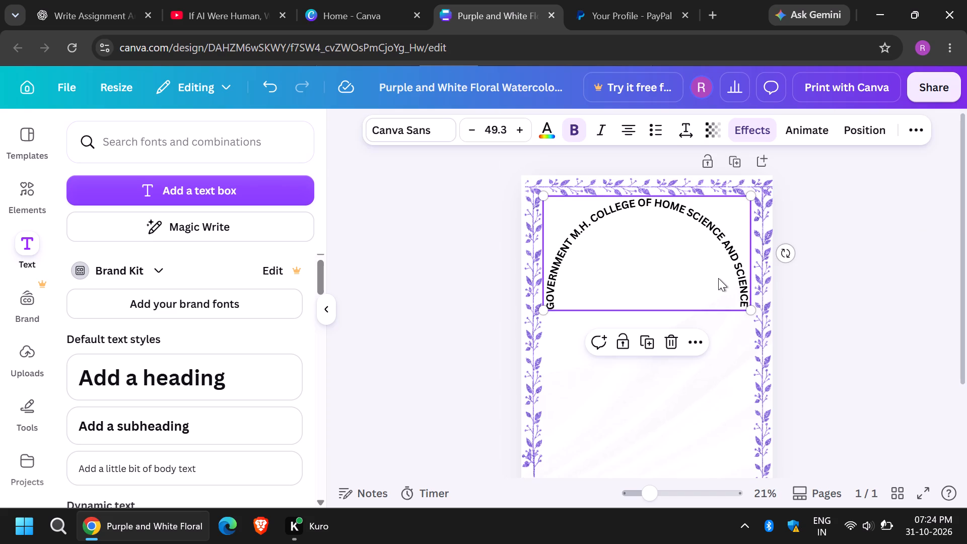
pyautogui.click(472, 137)
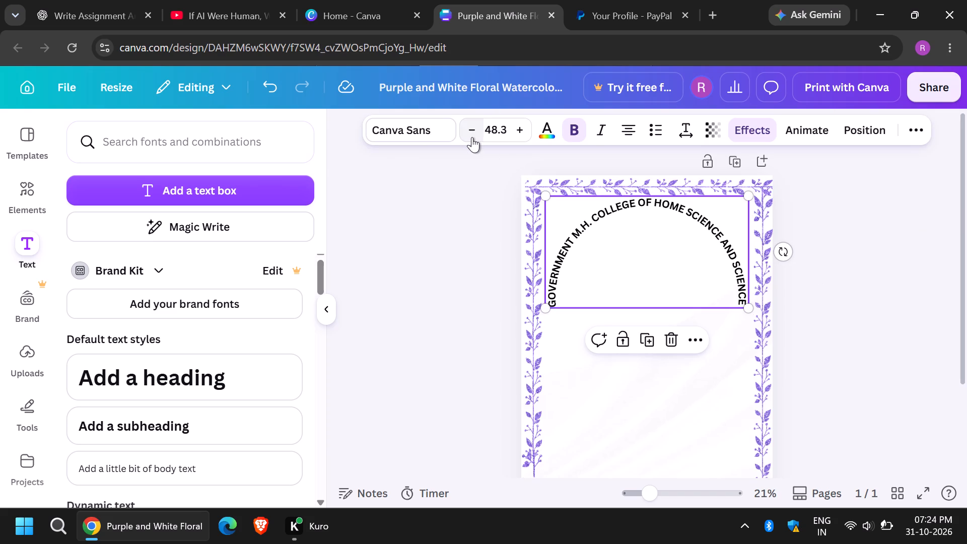
pyautogui.click(837, 289)
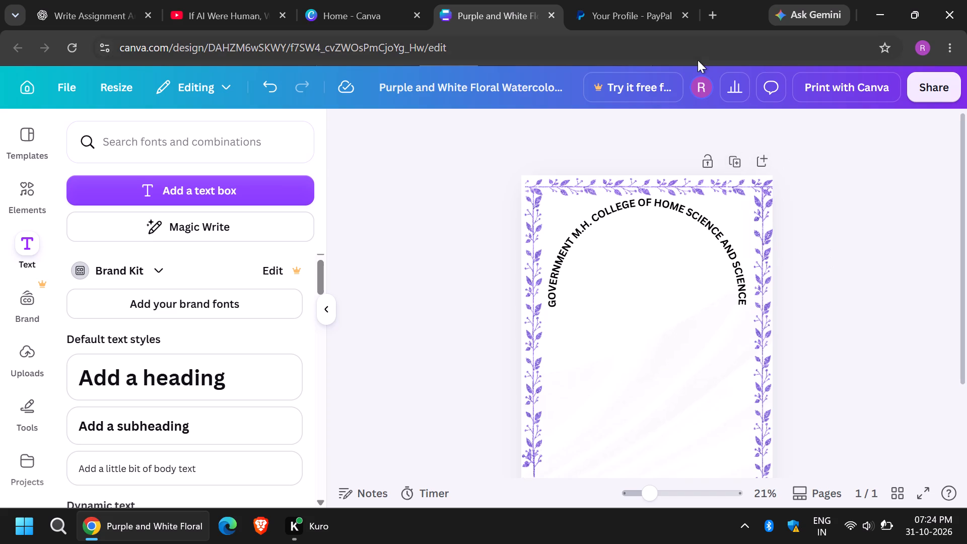
# Close the PayPal profile tab.
pyautogui.click(682, 13)
# Search Google in a new tab for "HOME SCIENCE COLLEGE JABALPUR LOGO" and look over the image results.
pyautogui.click(702, 12)
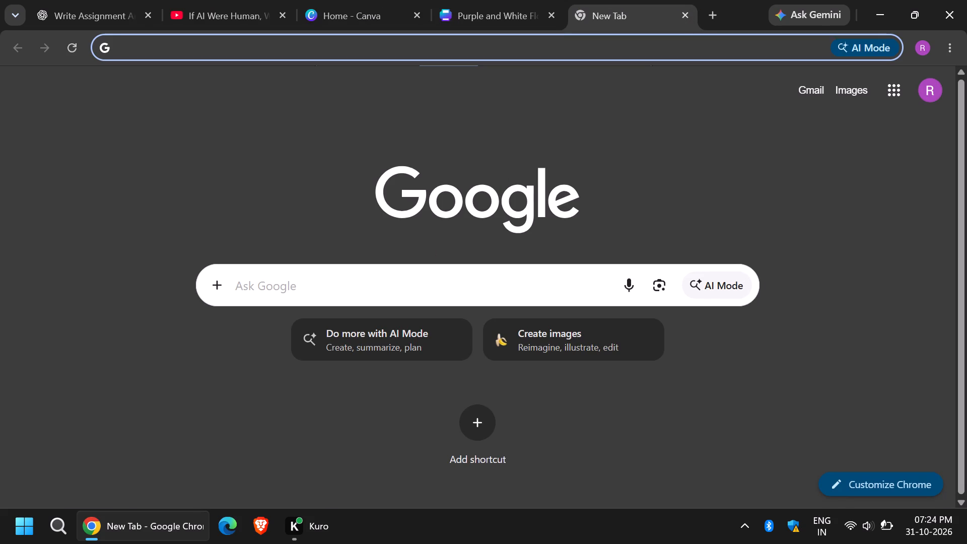
pyautogui.click(410, 283)
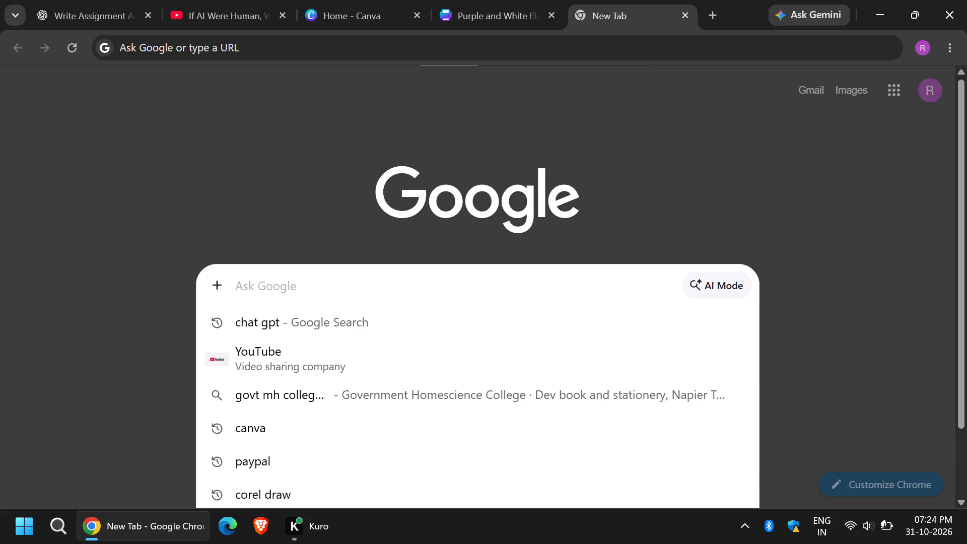
pyautogui.write('HOME')
pyautogui.press('space')
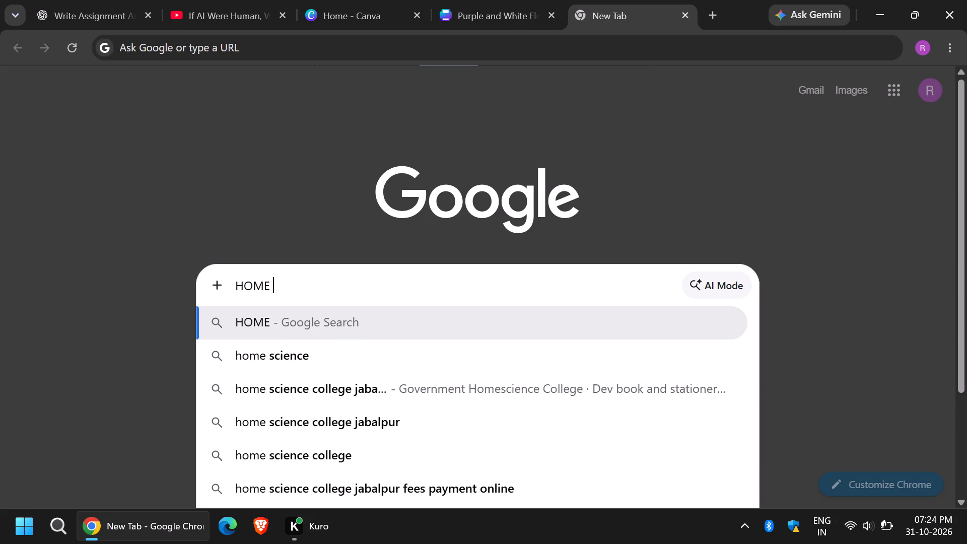
pyautogui.write('SC')
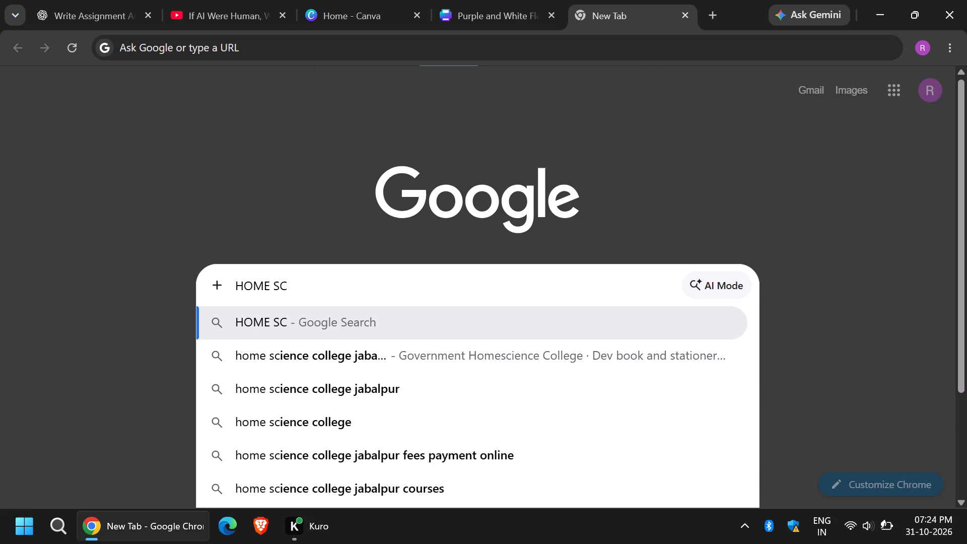
pyautogui.write('IENCE')
pyautogui.press('space')
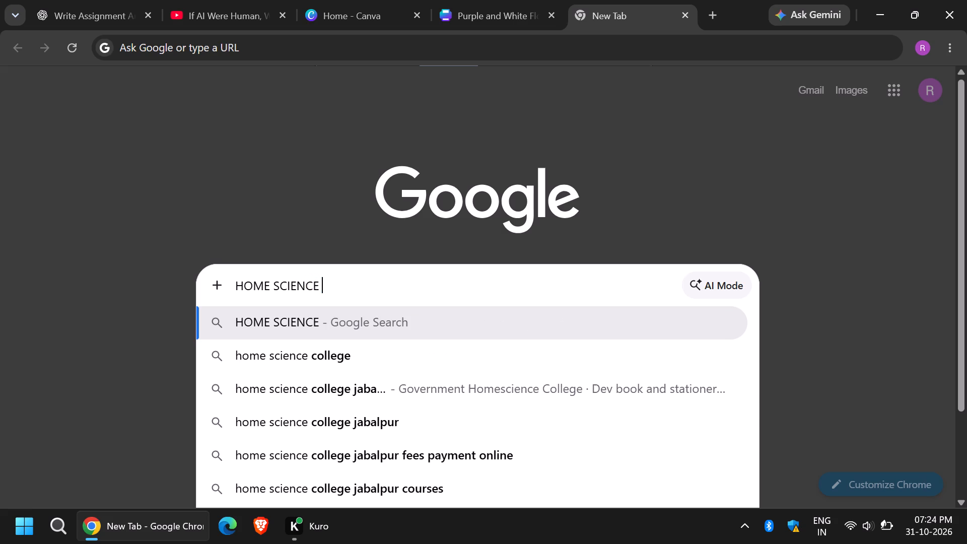
pyautogui.write('COLLEGE')
pyautogui.press('space')
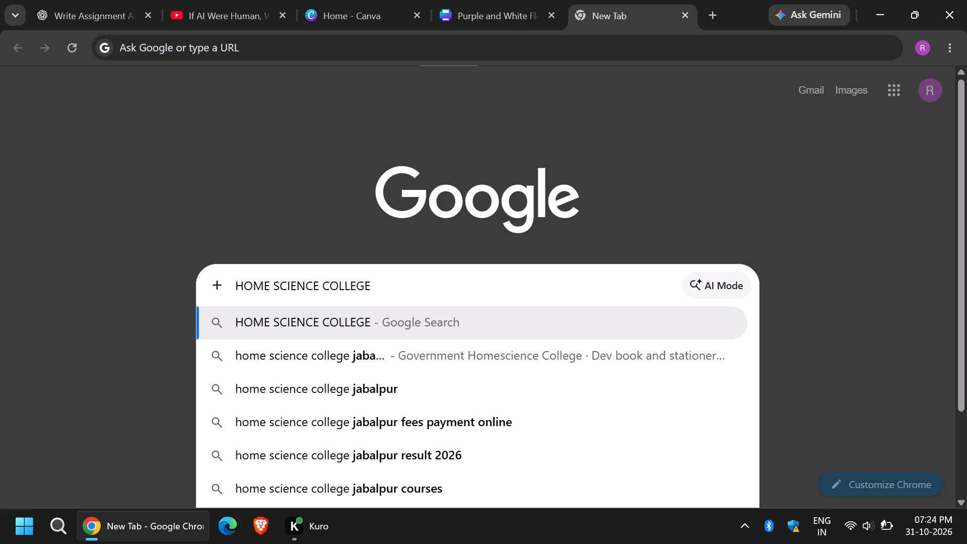
pyautogui.write('JABALPUR LOGO')
pyautogui.press('Return')
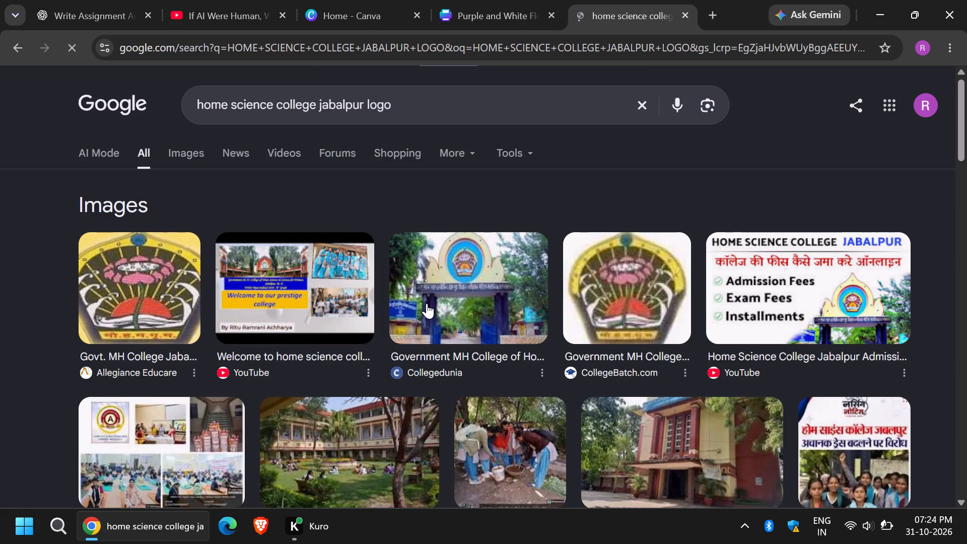
pyautogui.scroll(-1, 431, 231)
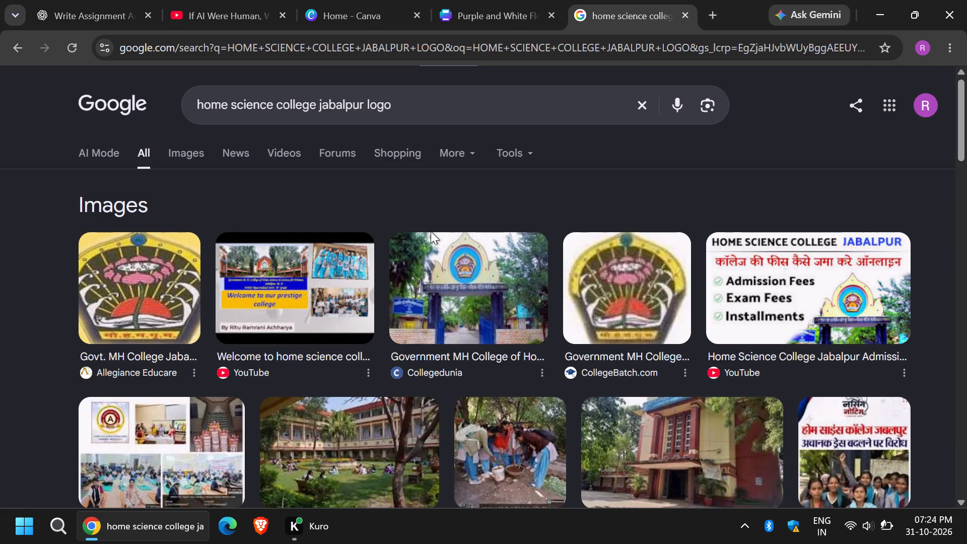
pyautogui.scroll(-1, 431, 231)
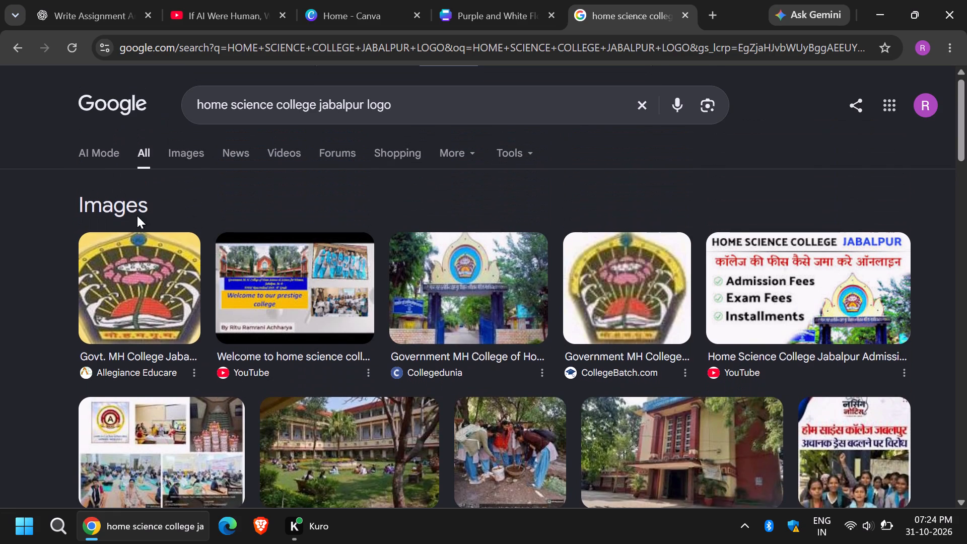
# Change the Google search to "home science college jabalpur WEBSITE".
pyautogui.click(496, 99)
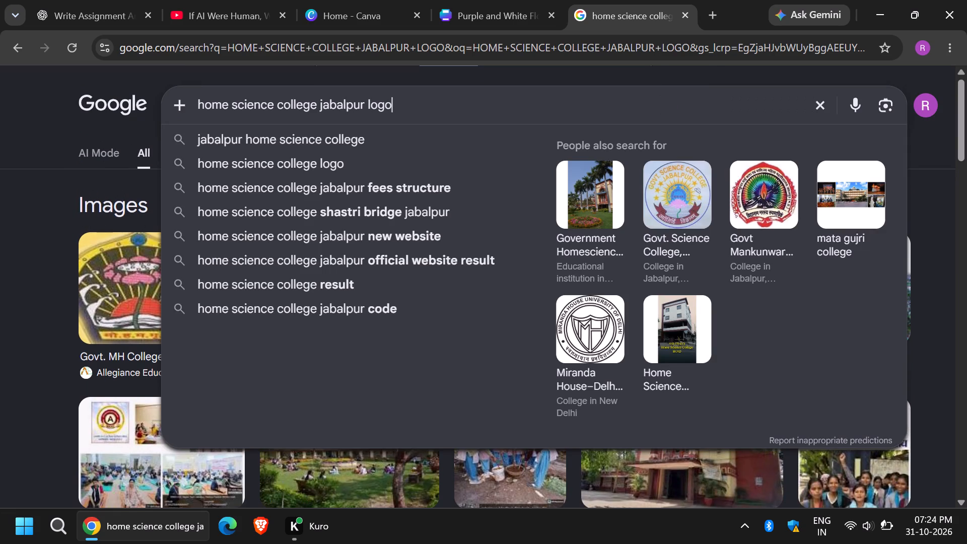
pyautogui.press('BackSpace')
pyautogui.press('BackSpace')
pyautogui.press('BackSpace')
pyautogui.press('BackSpace')
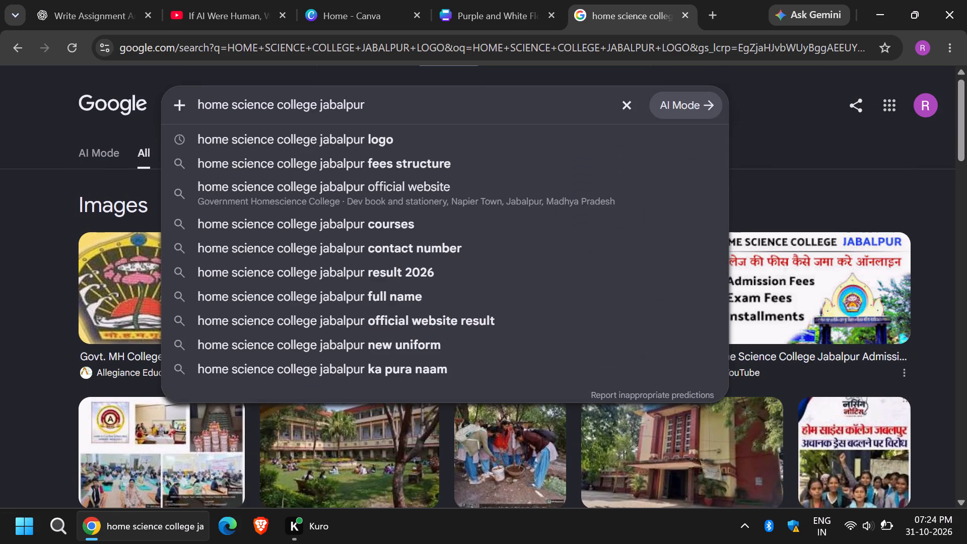
pyautogui.write('WEB')
pyautogui.write('SIT')
pyautogui.press('e')
pyautogui.press('Return')
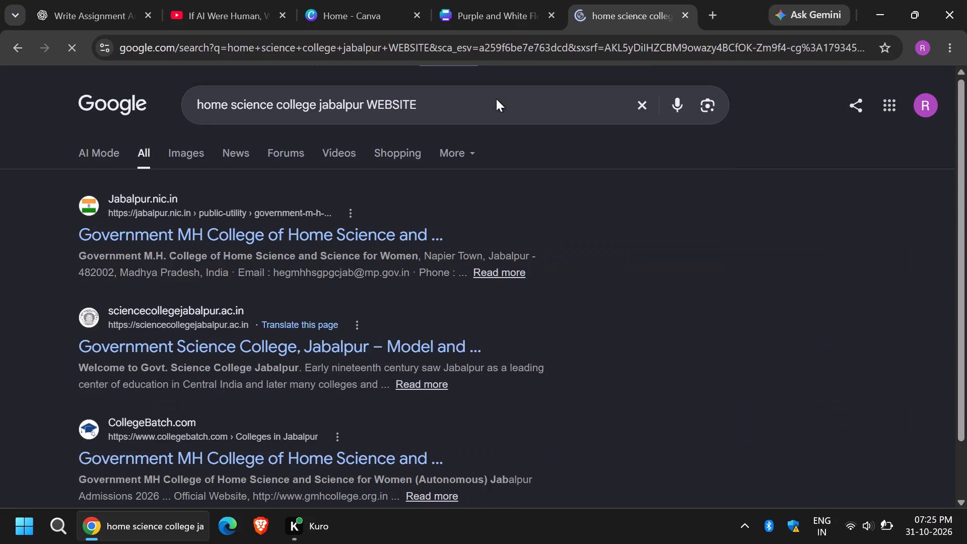
# Open the jabalpur.nic.in result for Government MH College of Home Science and look over the page.
pyautogui.click(338, 241)
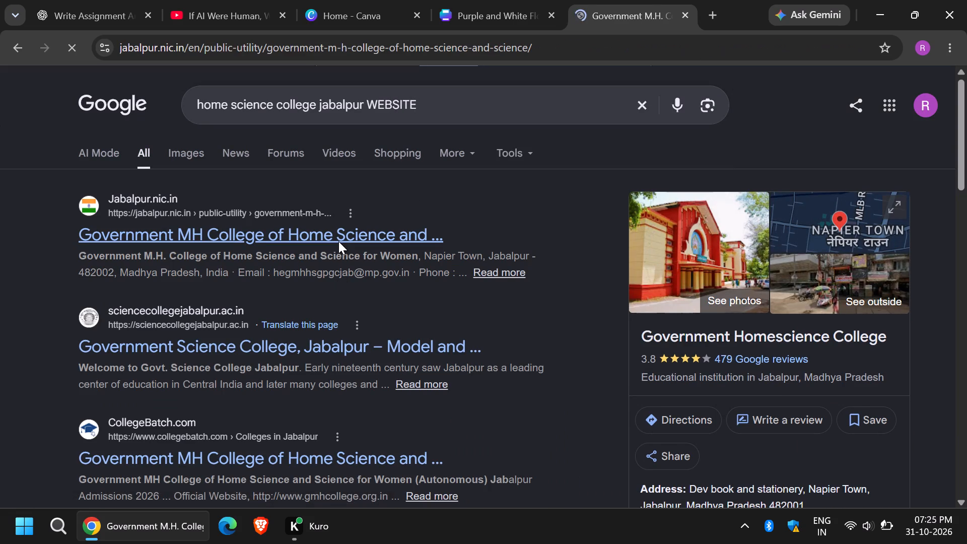
pyautogui.scroll(-1, 502, 331)
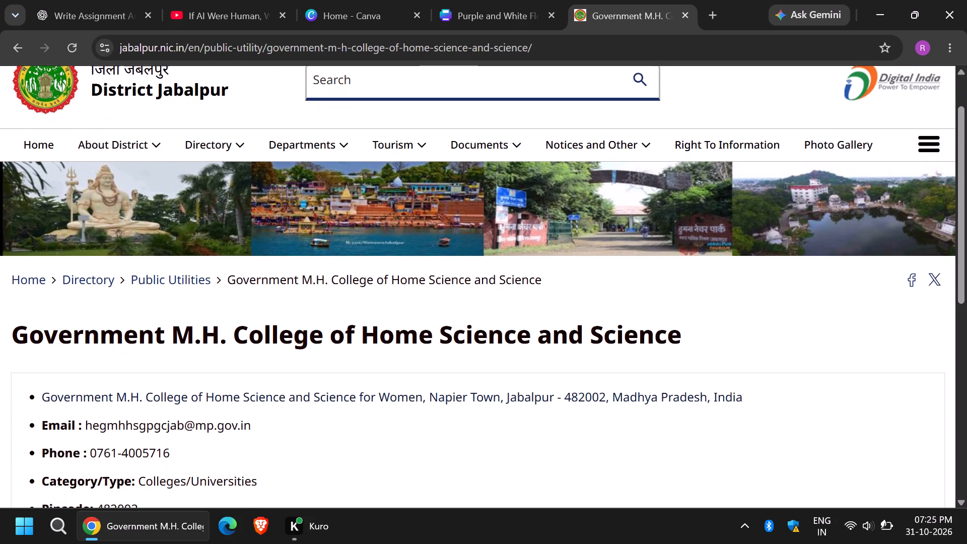
pyautogui.scroll(2, 502, 331)
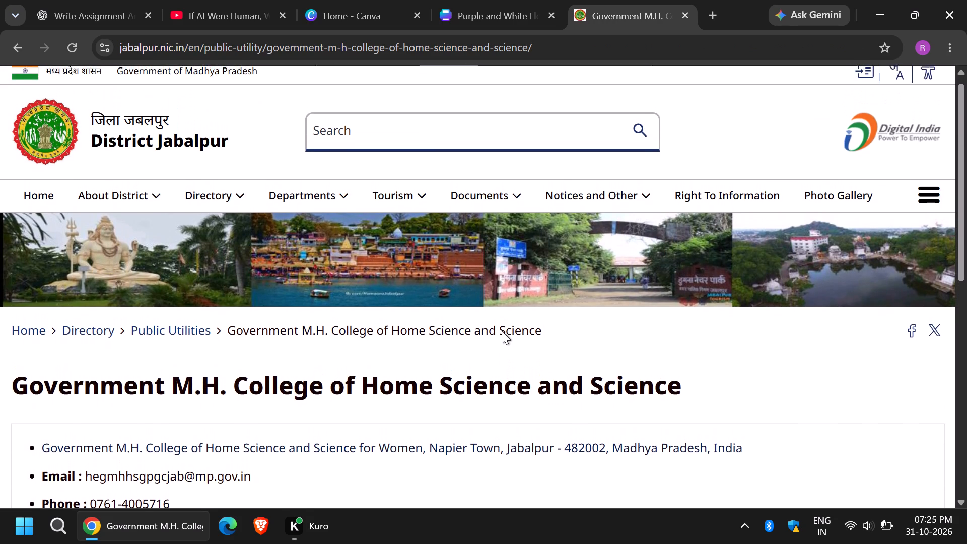
pyautogui.scroll(1, 502, 331)
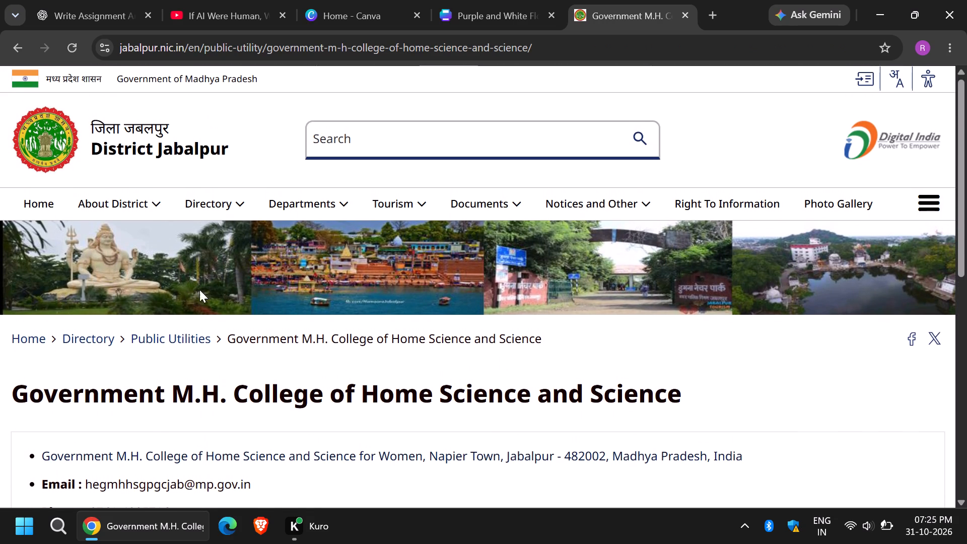
# Open the District Jabalpur home page and examine its emblem and page sections.
pyautogui.click(51, 113)
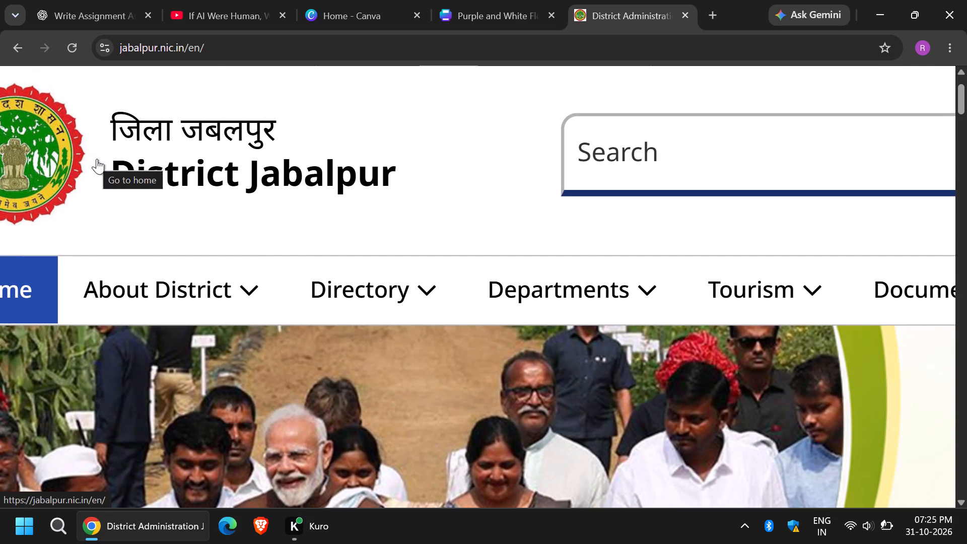
pyautogui.moveTo(101, 159); pyautogui.dragTo(114, 165)
pyautogui.hscroll(1, 160, 190)
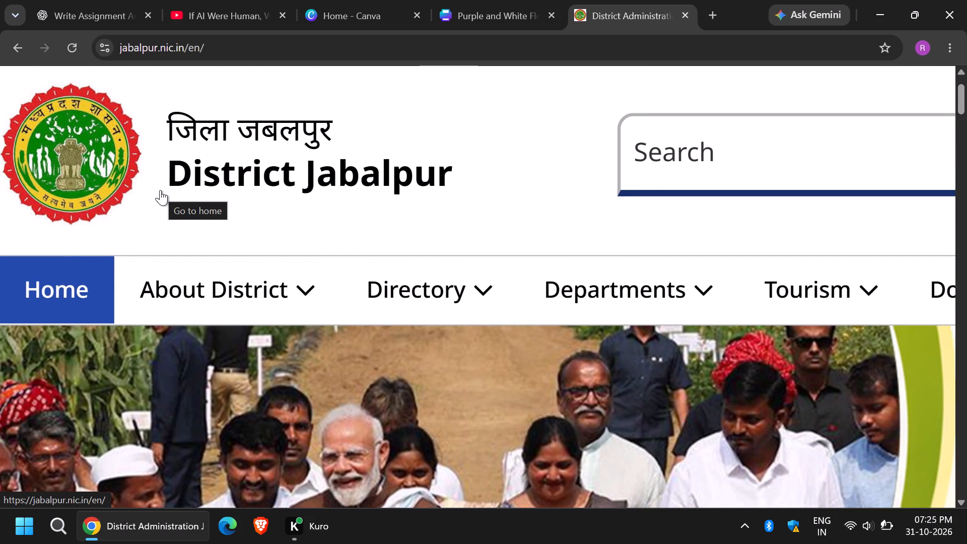
pyautogui.hscroll(2, 160, 190)
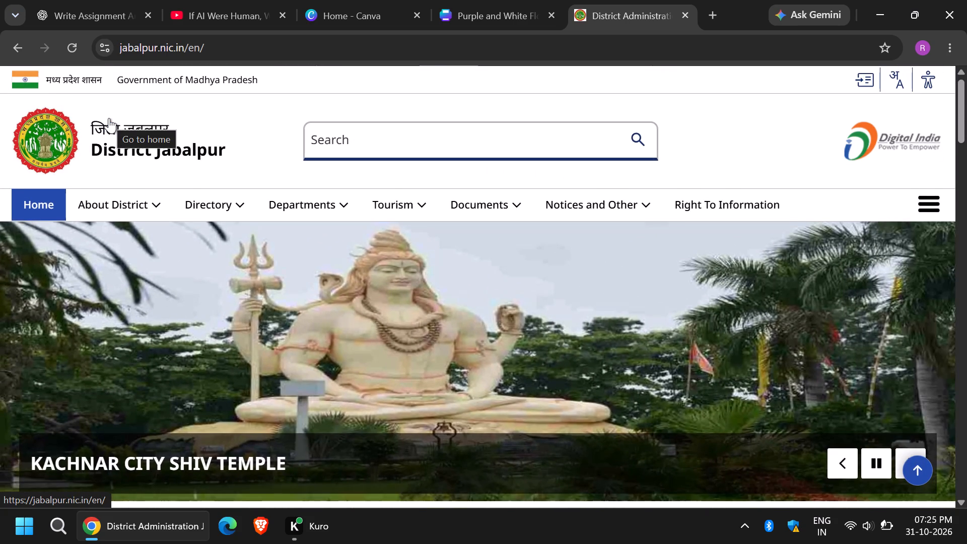
pyautogui.scroll(-6, 192, 226)
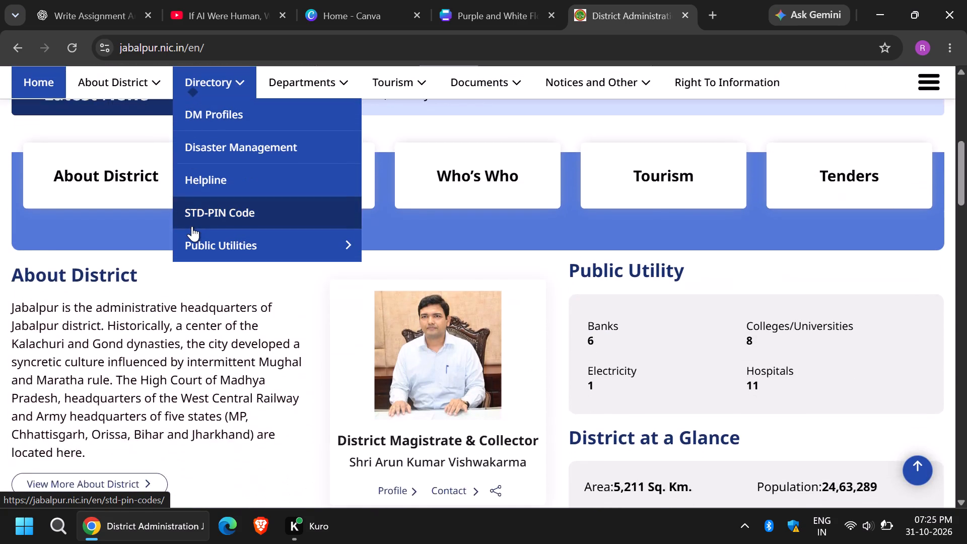
pyautogui.scroll(-1, 192, 226)
pyautogui.scroll(5, 292, 416)
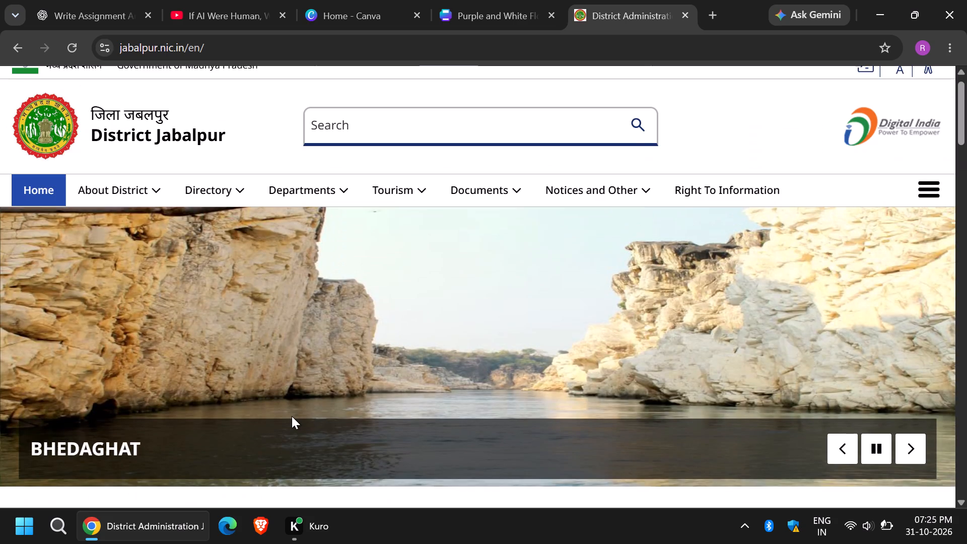
pyautogui.scroll(1, 292, 416)
# Go back to the Government M.H. College page on the district site and look through it again.
pyautogui.click(16, 47)
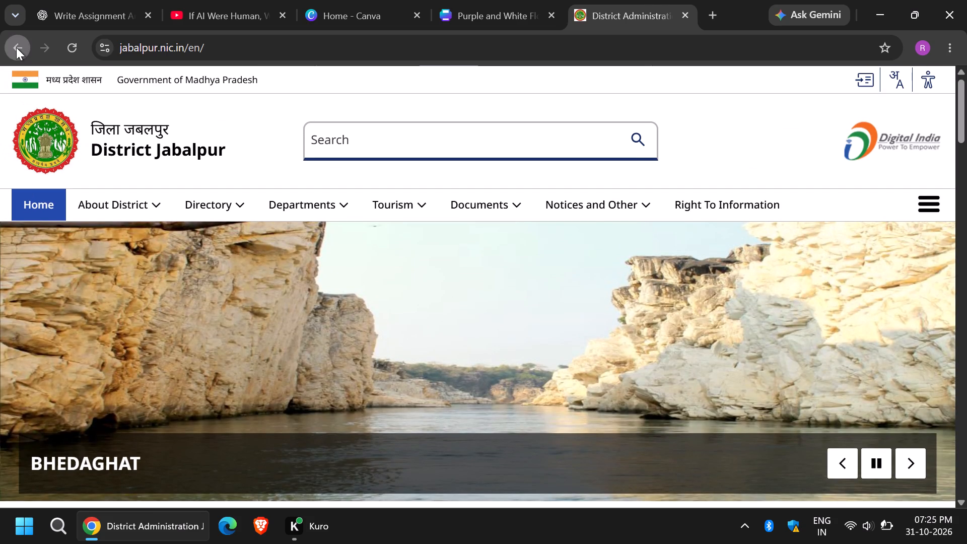
pyautogui.scroll(-4, 112, 309)
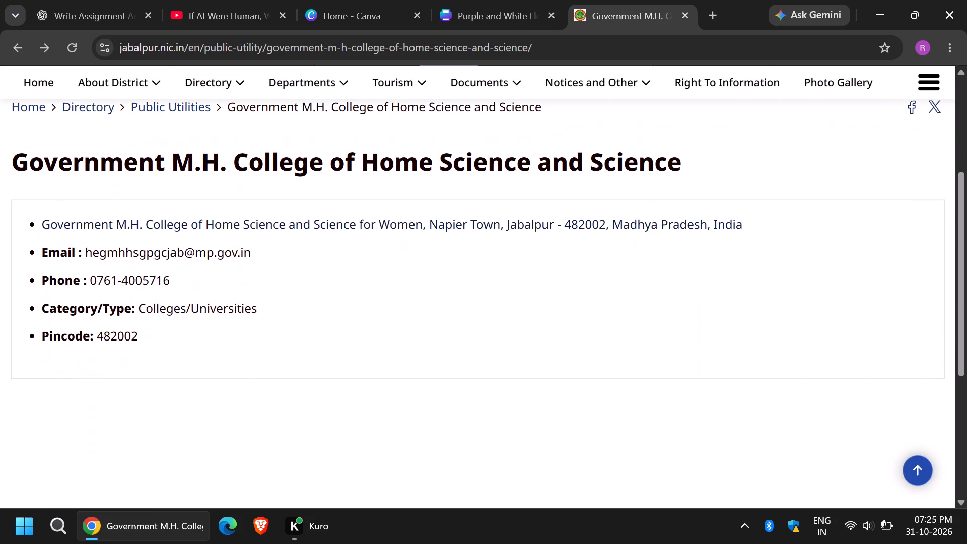
pyautogui.scroll(-5, 112, 309)
pyautogui.scroll(5, 112, 309)
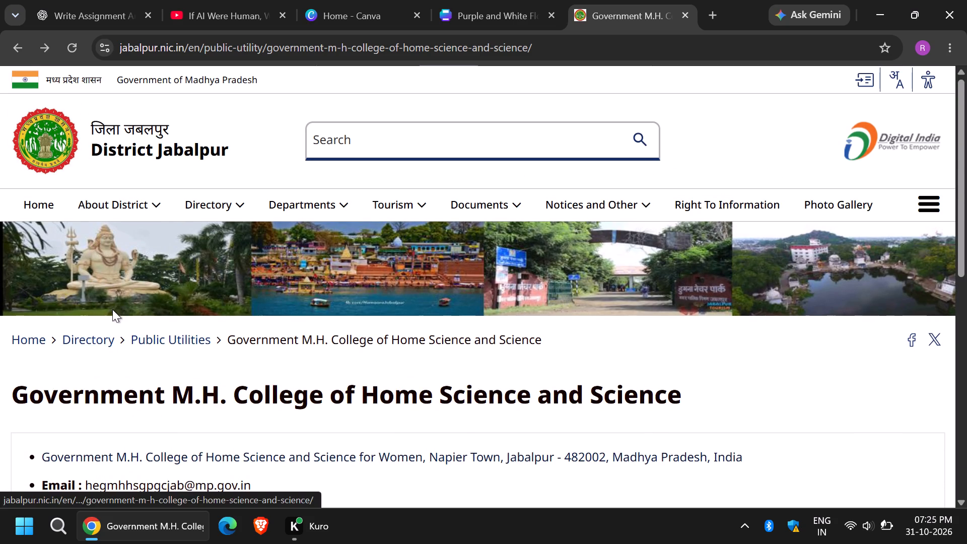
pyautogui.scroll(1, 112, 309)
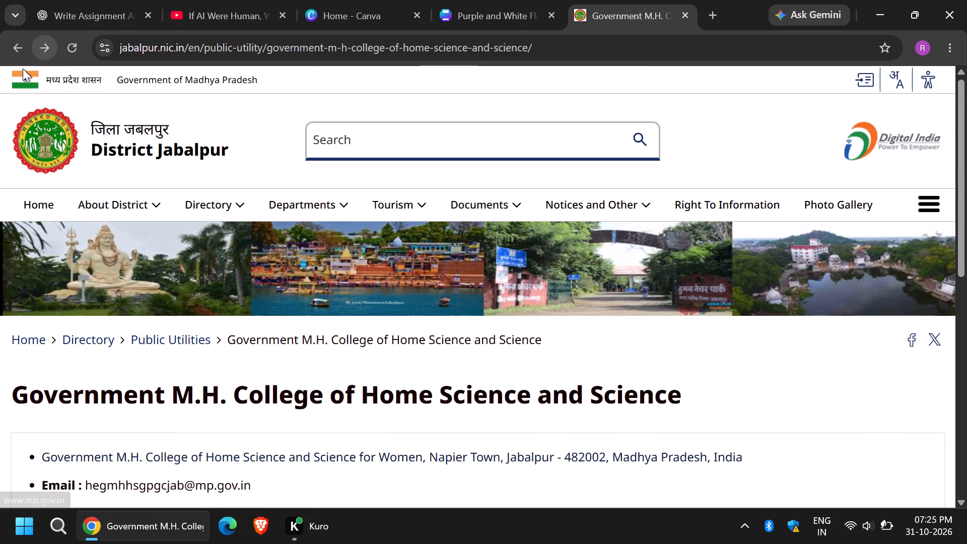
# Return to the website search results and open the Government Science College, Jabalpur site.
pyautogui.click(16, 43)
pyautogui.scroll(-1, 279, 321)
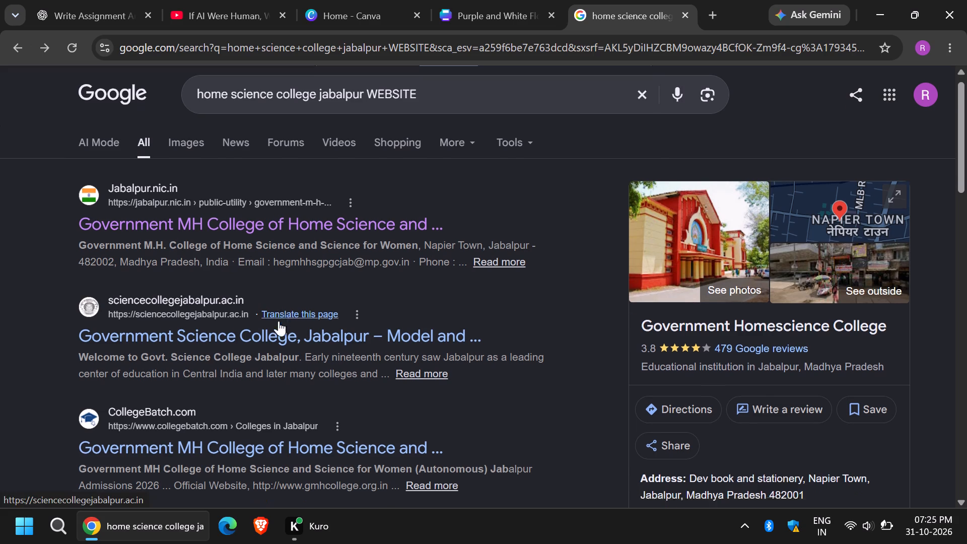
pyautogui.scroll(-1, 279, 321)
pyautogui.scroll(1, 279, 321)
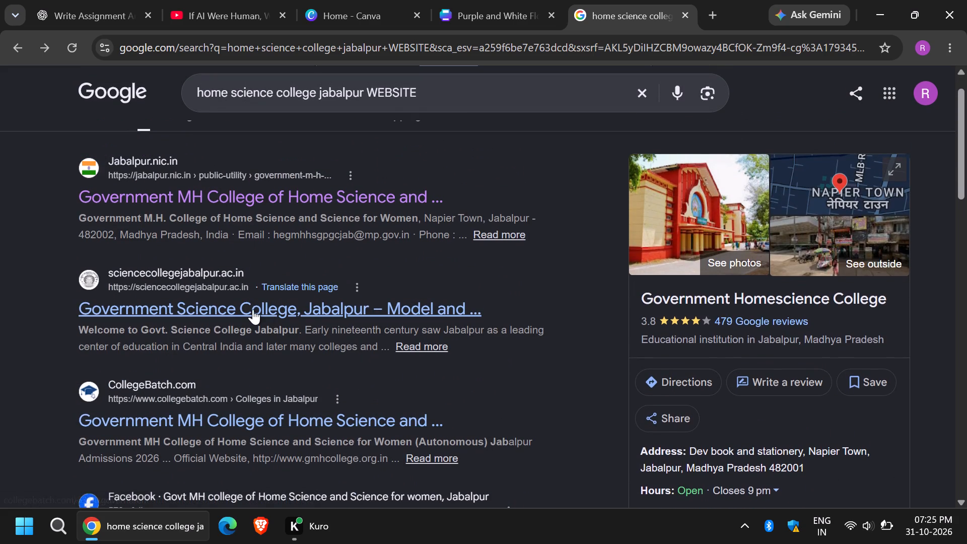
pyautogui.click(252, 309)
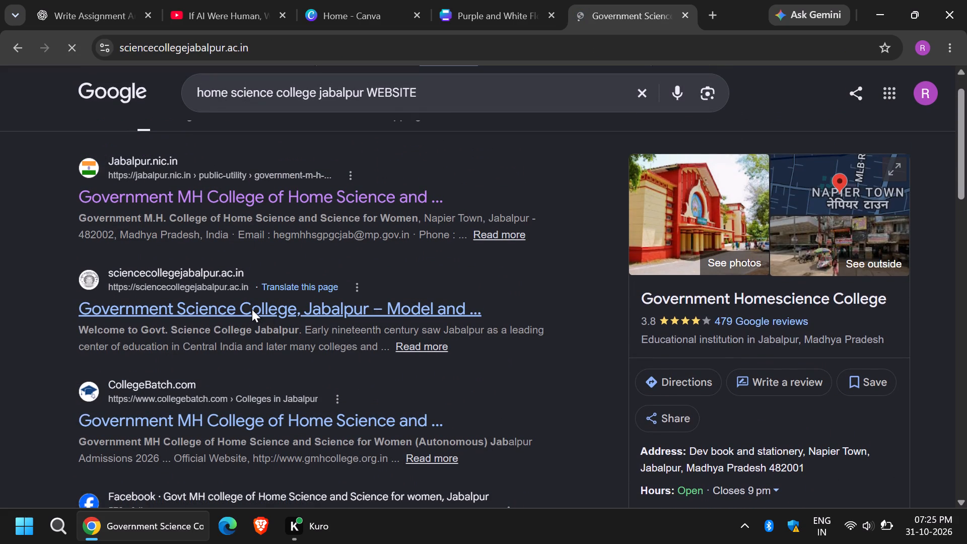
pyautogui.click(252, 309)
pyautogui.scroll(-3, 407, 319)
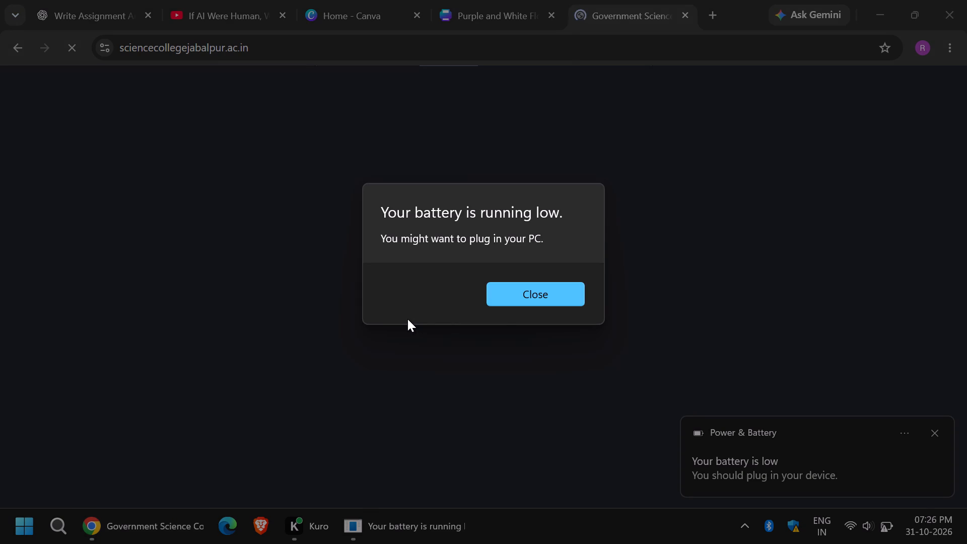
# Dismiss the low-battery alert.
pyautogui.click(565, 287)
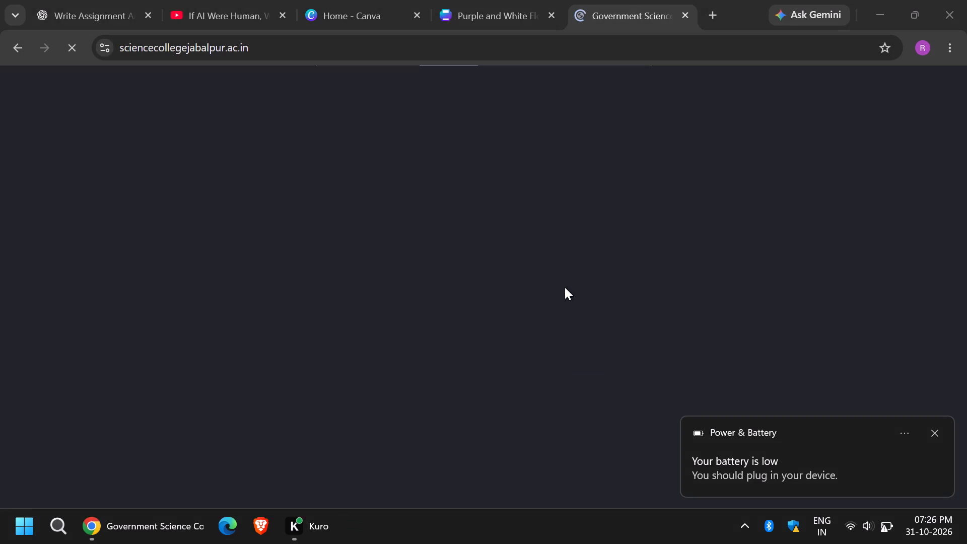
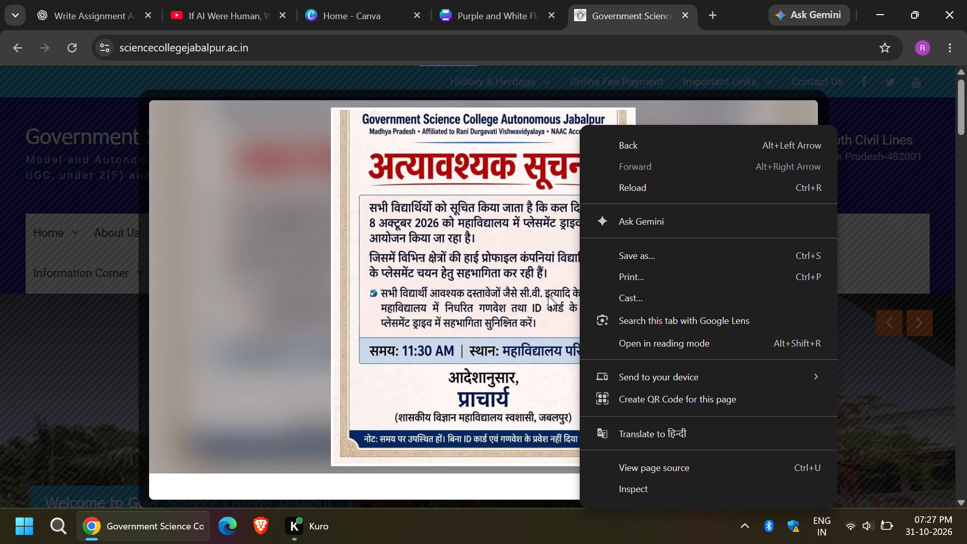
# Dismiss the notice pop-up covering the Government Science College home page.
pyautogui.click(913, 174)
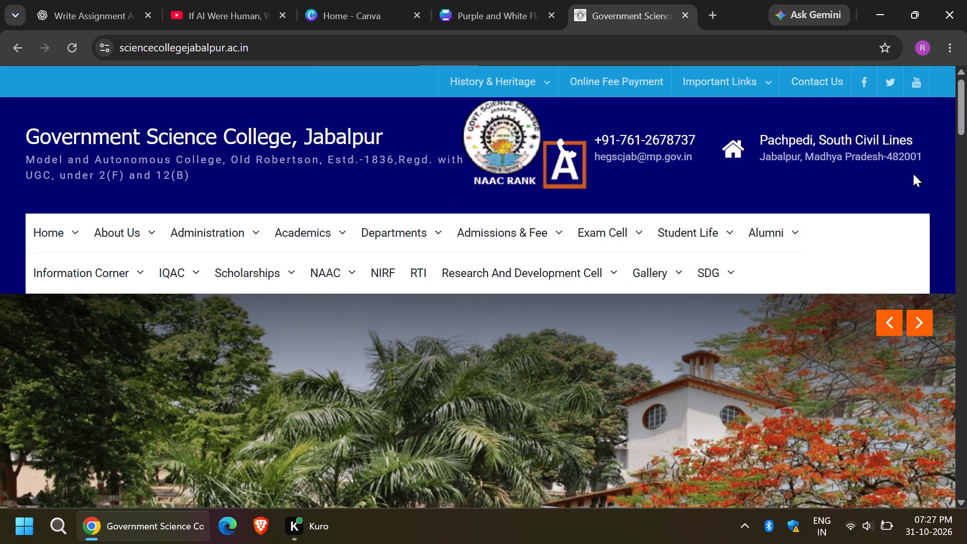
# Capture a rectangular screen snip of the enlarged Govt. Science College Jabalpur round emblem in the site header.
pyautogui.hscroll(-1, 725, 315)
pyautogui.hscroll(-1, 631, 313)
pyautogui.click(513, 138)
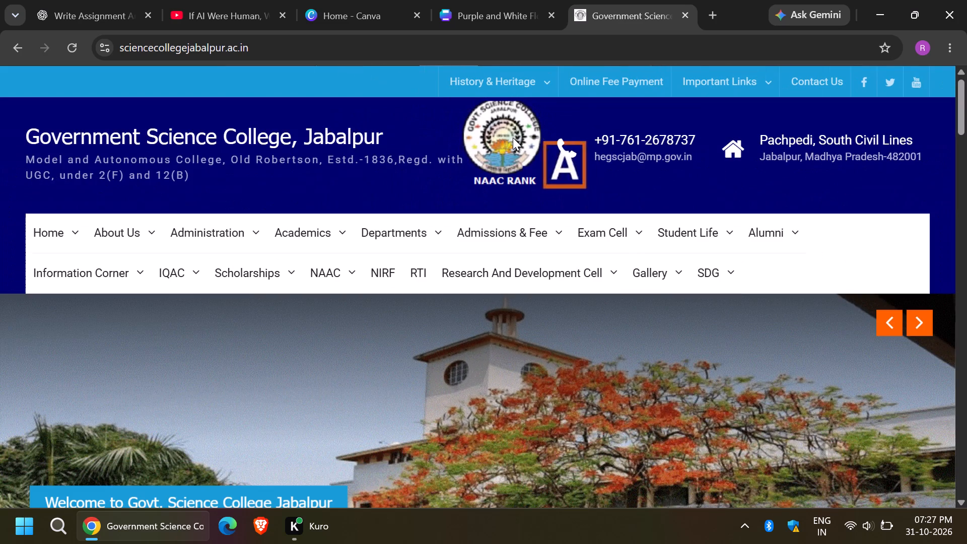
pyautogui.scroll(-4, 449, 300)
pyautogui.scroll(-4, 338, 460)
pyautogui.scroll(9, 338, 460)
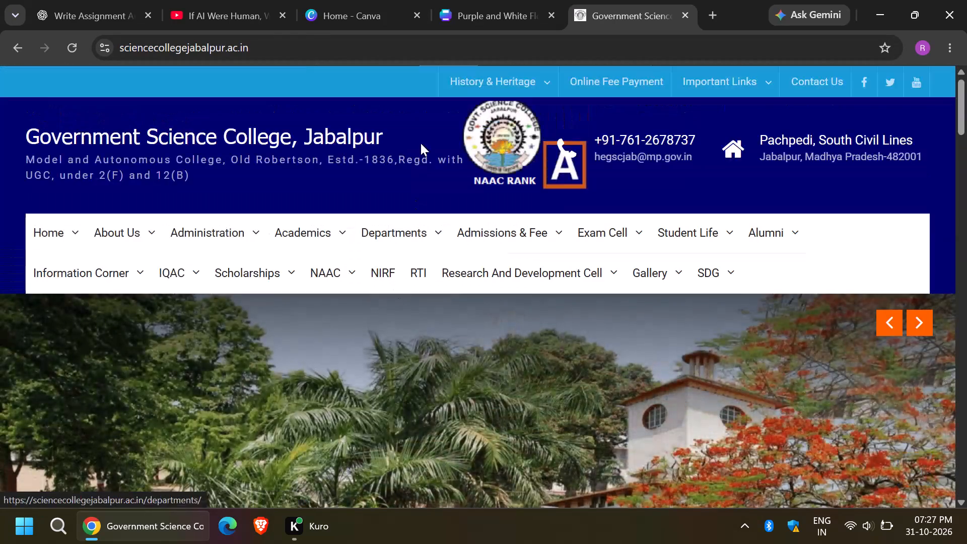
pyautogui.scroll(4, 578, 304)
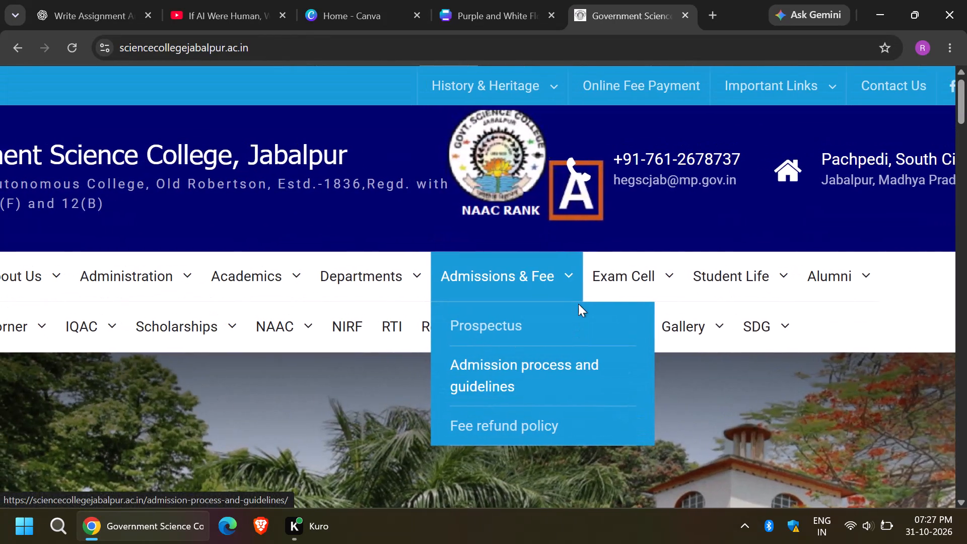
pyautogui.scroll(2, 578, 304)
pyautogui.click(760, 228)
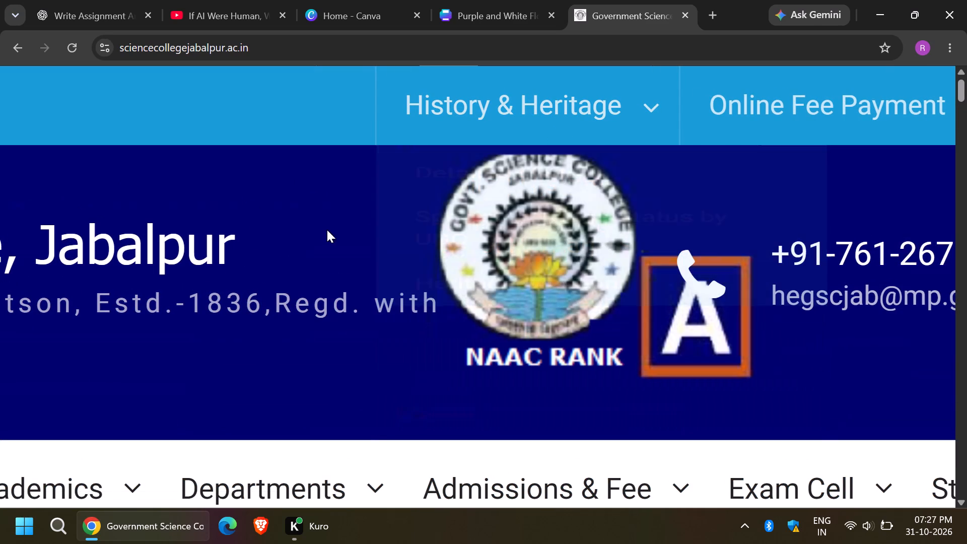
pyautogui.moveTo(327, 230); pyautogui.dragTo(549, 229)
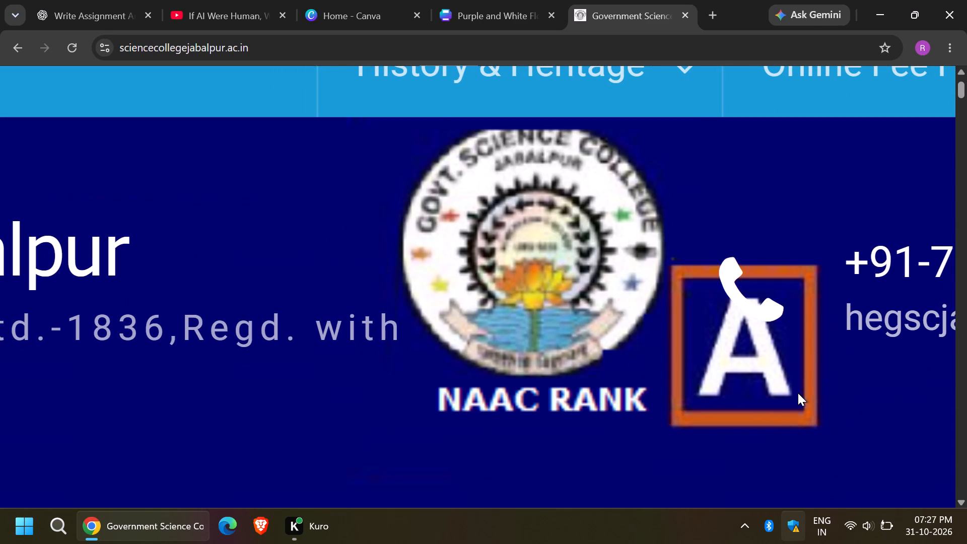
pyautogui.press('shift+super+s')
pyautogui.press('shift+super+s')
pyautogui.press('shift+super+s')
pyautogui.press('shift+super+s')
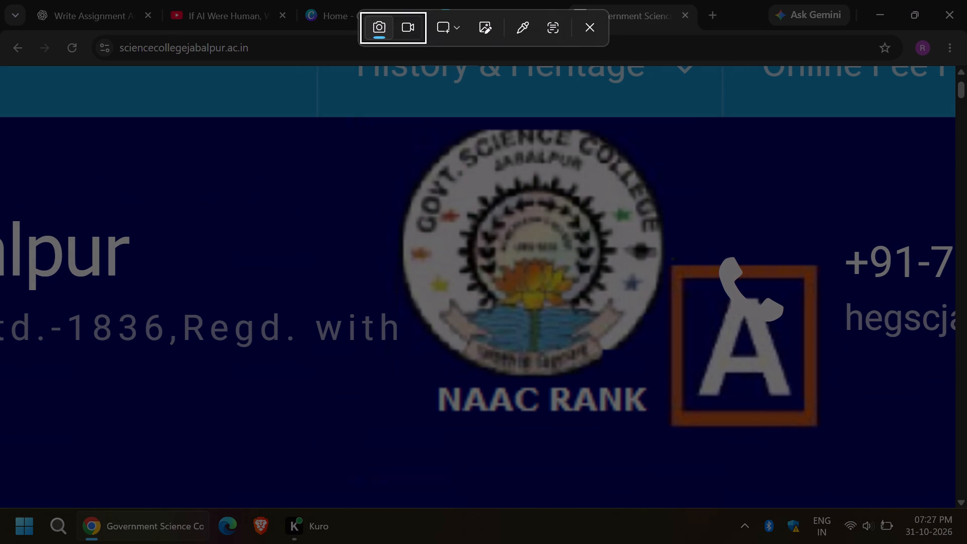
pyautogui.moveTo(374, 116); pyautogui.dragTo(434, 398)
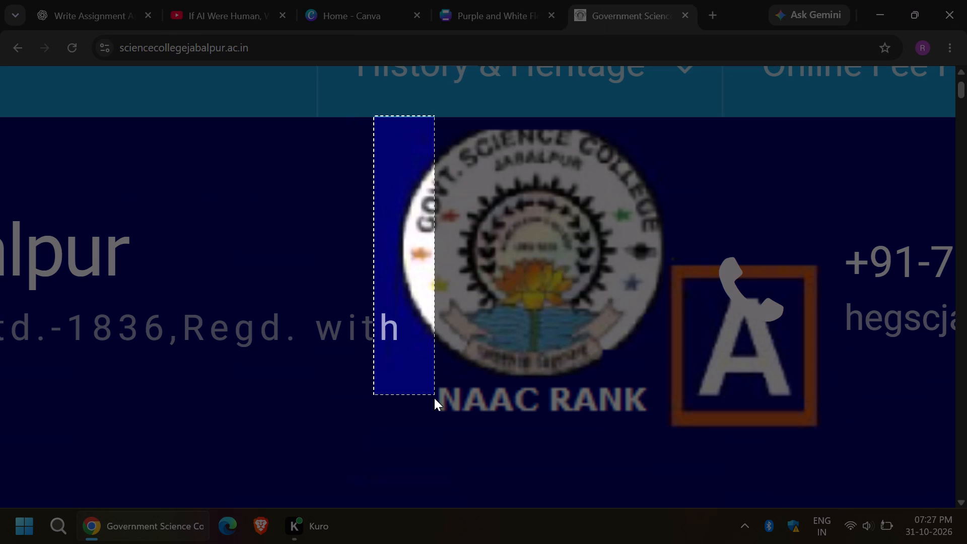
pyautogui.moveTo(434, 398); pyautogui.dragTo(695, 382)
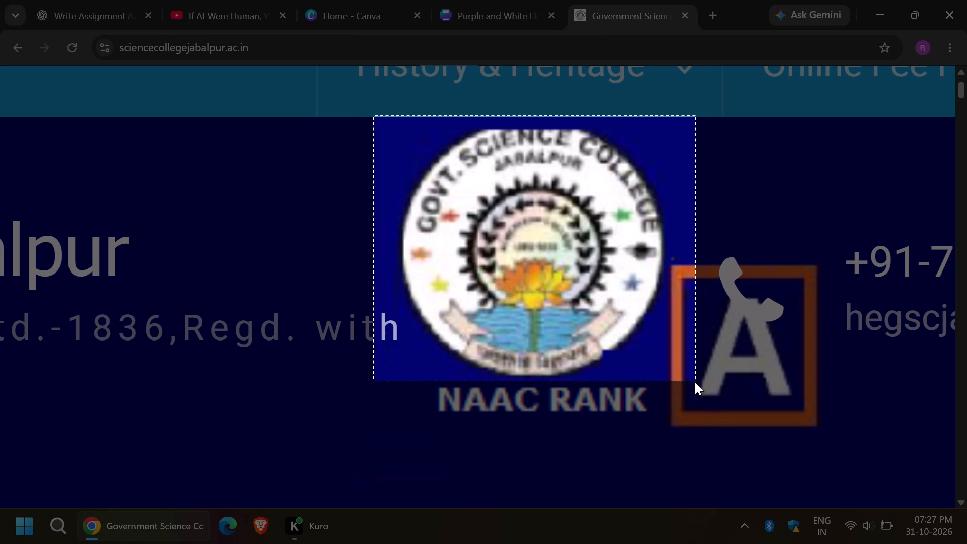
pyautogui.moveTo(695, 382); pyautogui.dragTo(687, 384)
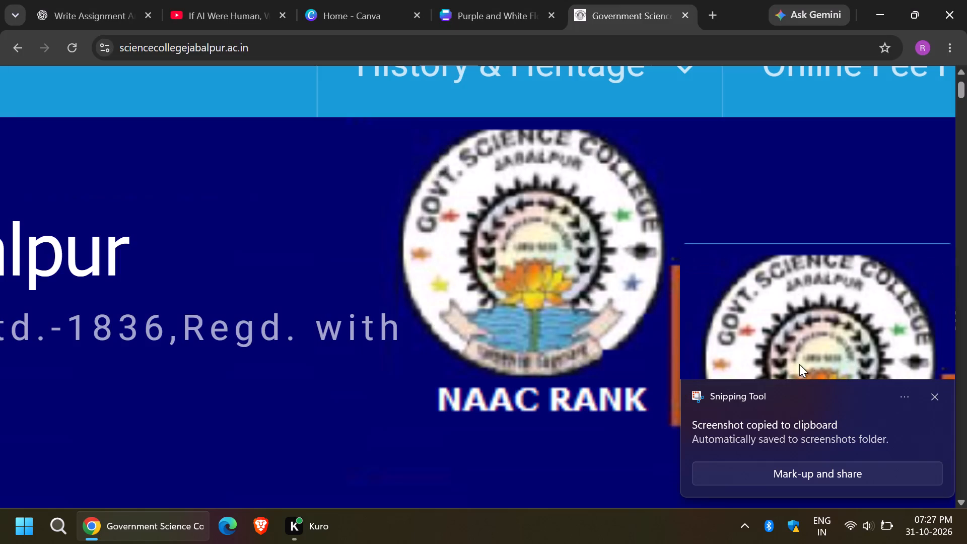
pyautogui.click(817, 343)
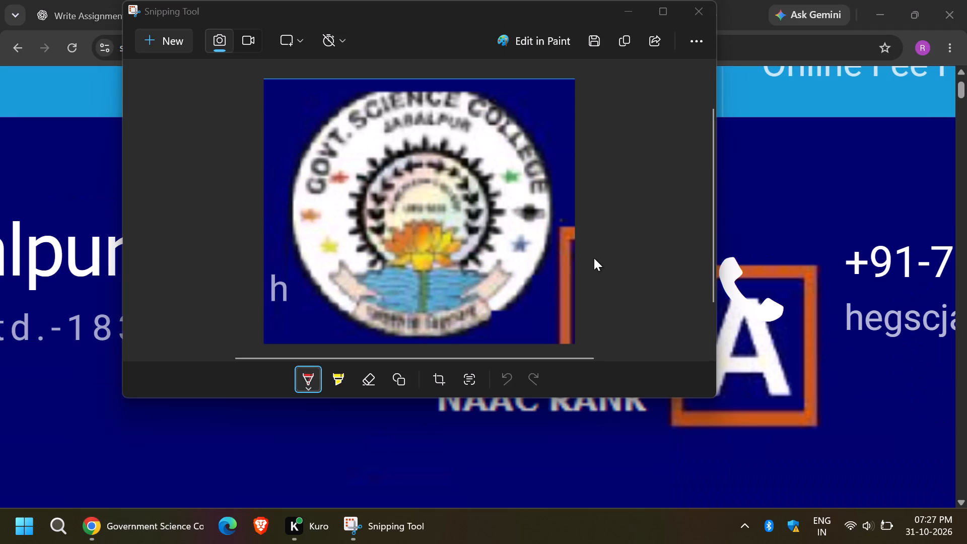
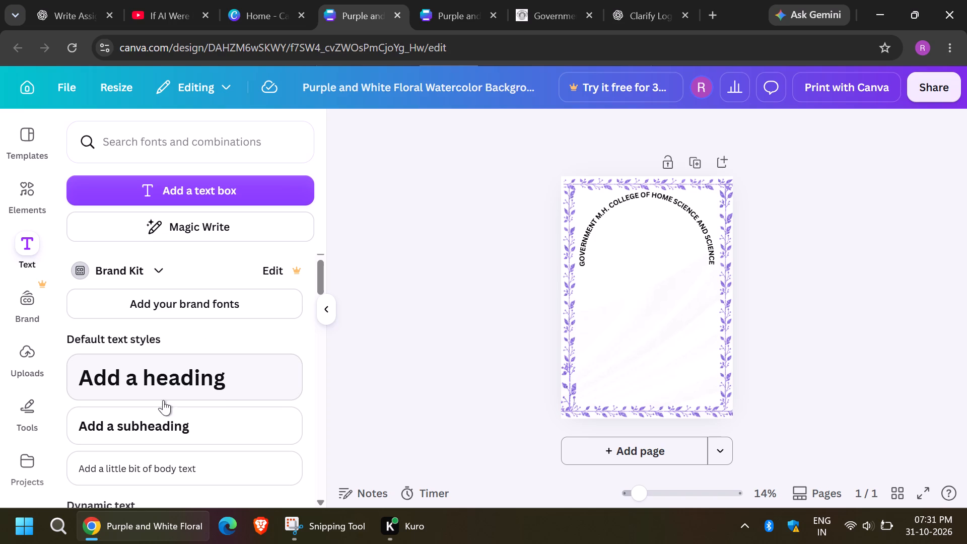
pyautogui.click(220, 369)
pyautogui.moveTo(708, 300); pyautogui.dragTo(592, 313)
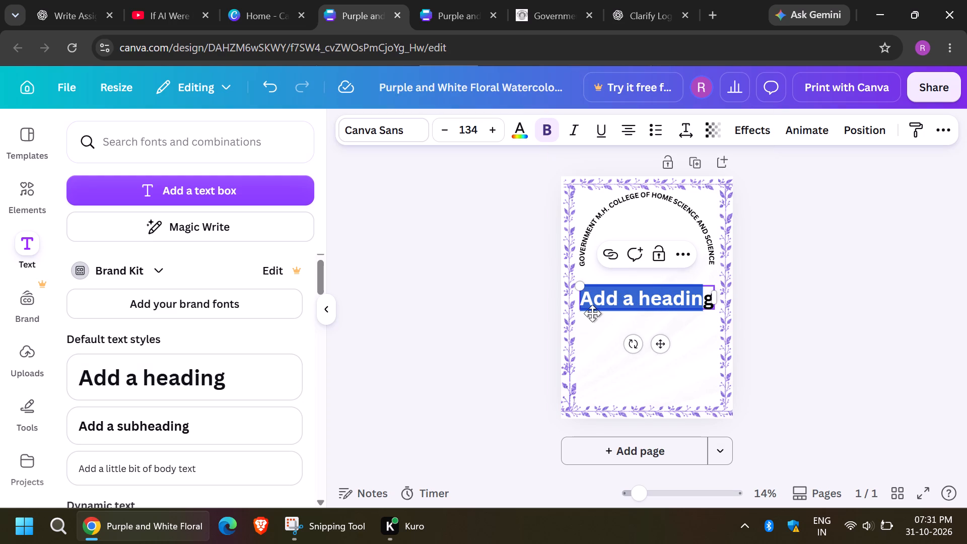
pyautogui.press('Delete')
pyautogui.press('Right')
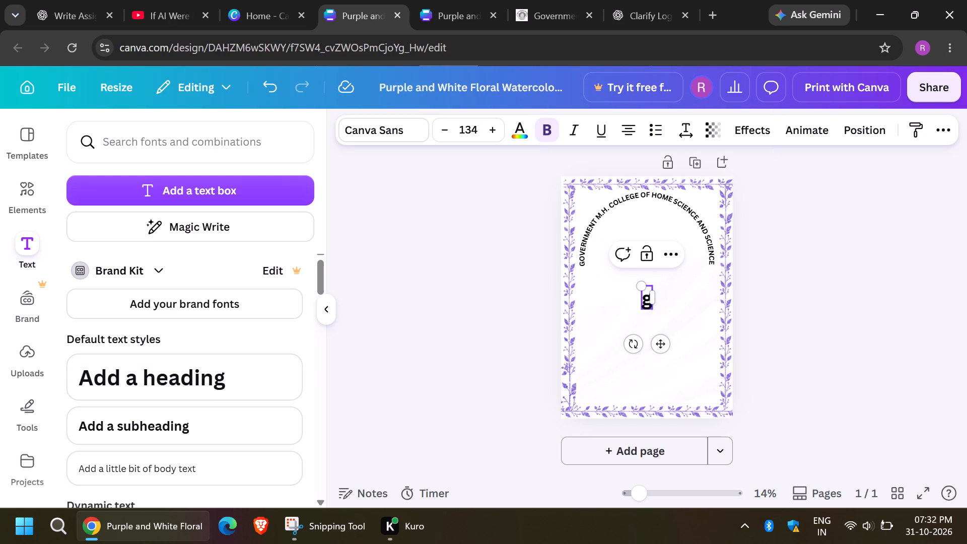
pyautogui.press('BackSpace')
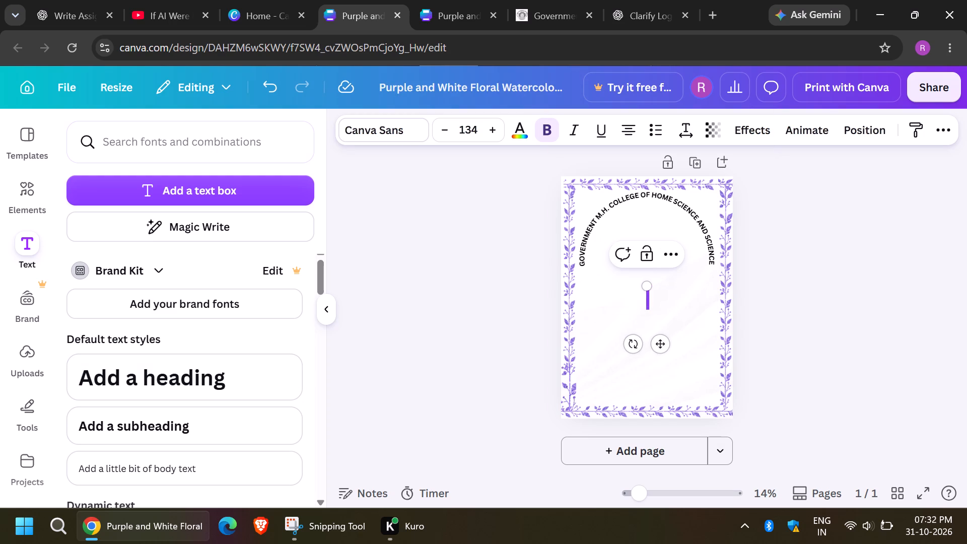
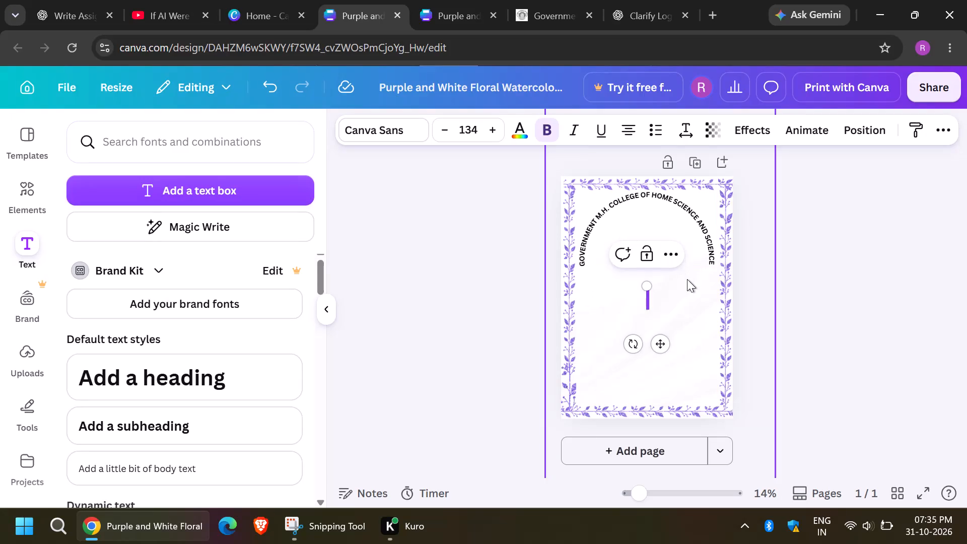
# Enter "SESSION:-" in the empty heading text box below the arched college name.
pyautogui.click(648, 297)
pyautogui.press('s')
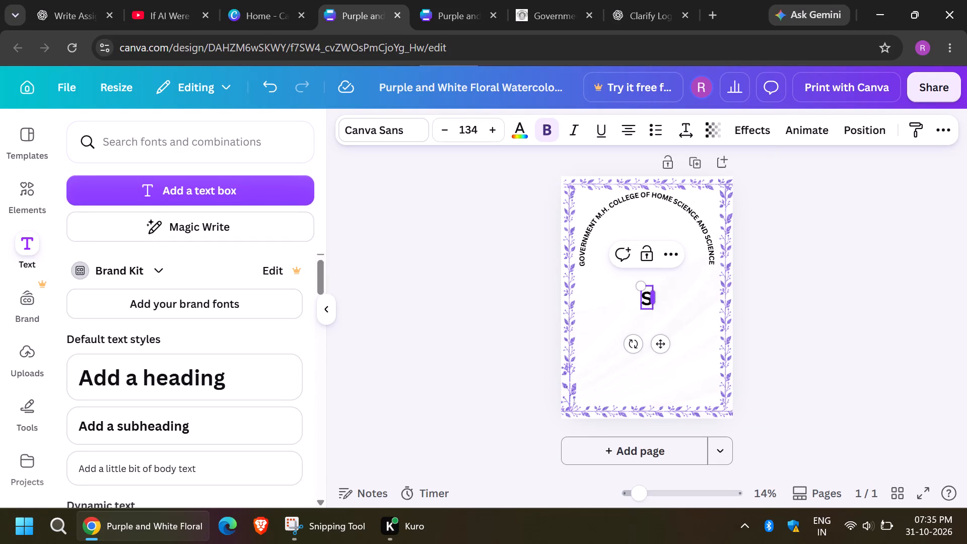
pyautogui.press('e')
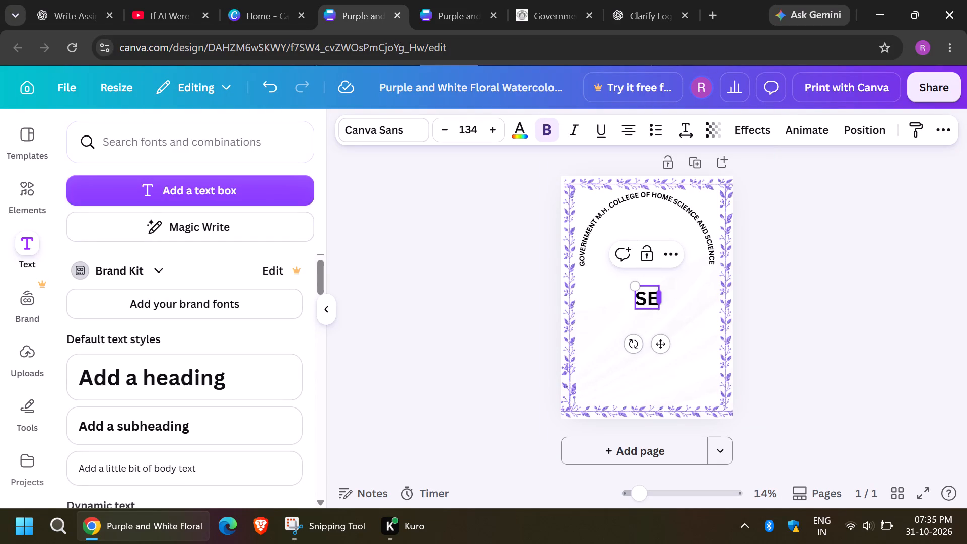
pyautogui.write('SS')
pyautogui.write('IO')
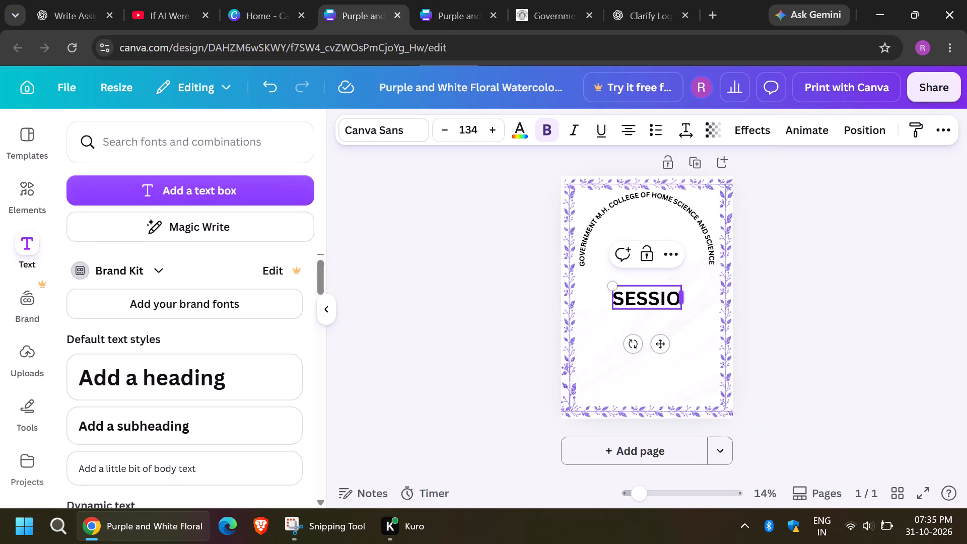
pyautogui.press('n')
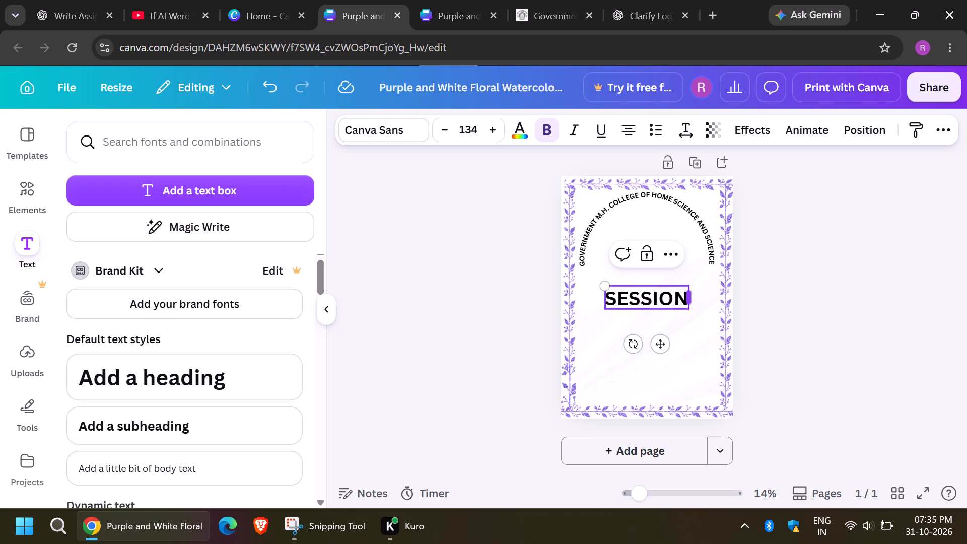
pyautogui.hotkey('shift', ':')
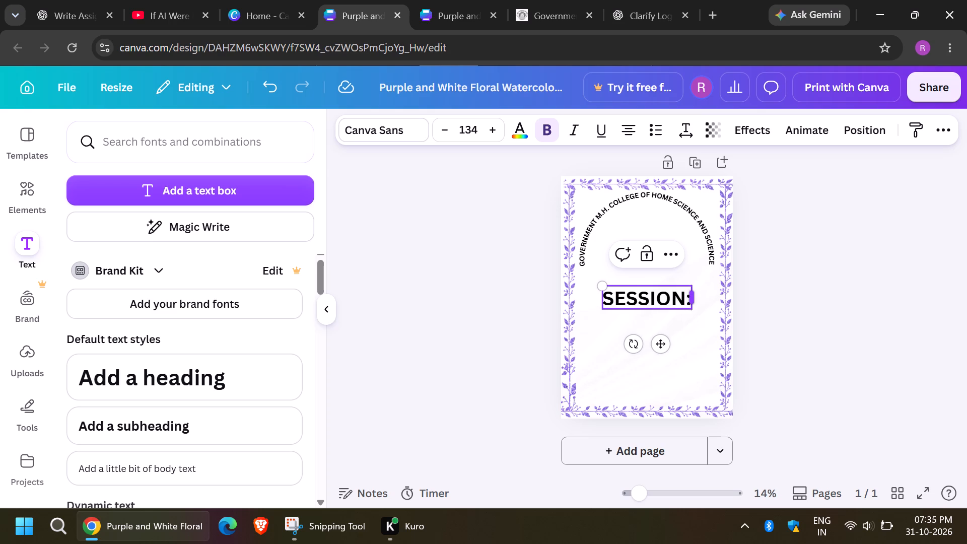
pyautogui.press('-')
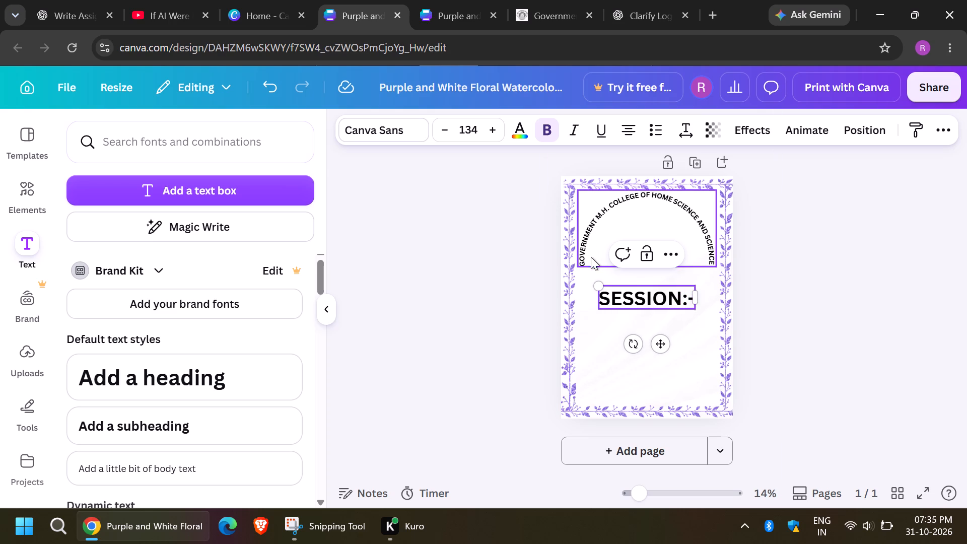
# Shrink the SESSION:- text to a font size of about 76.8.
pyautogui.moveTo(599, 282); pyautogui.dragTo(633, 295)
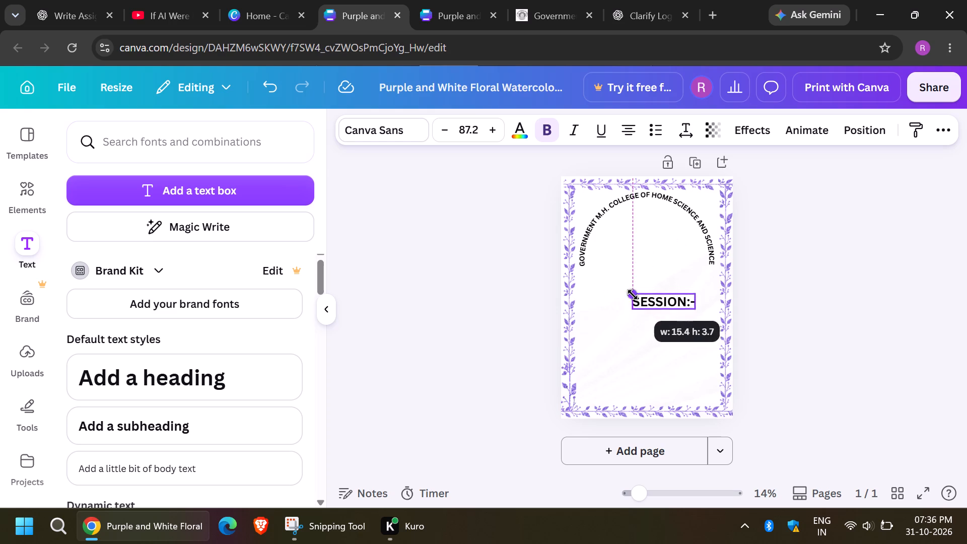
pyautogui.moveTo(633, 295); pyautogui.dragTo(635, 296)
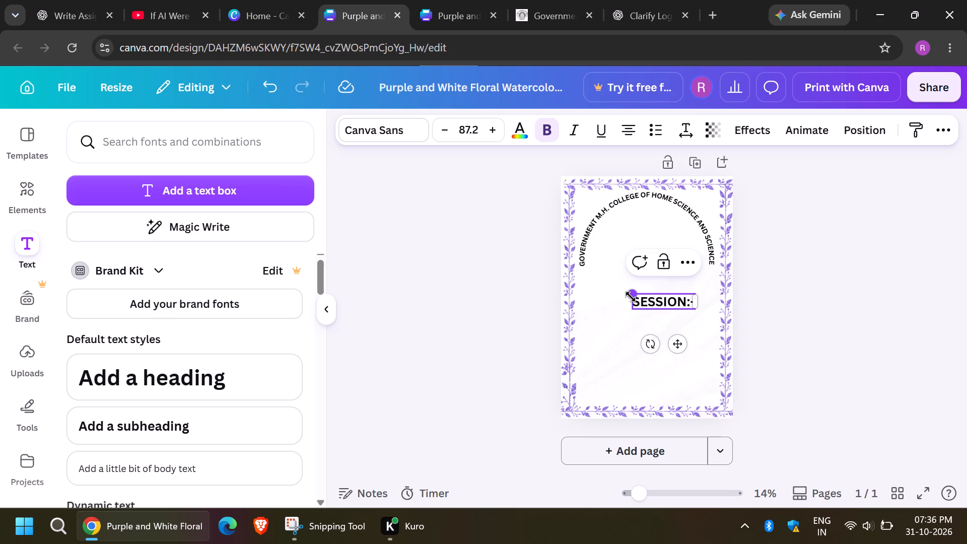
pyautogui.moveTo(631, 297); pyautogui.dragTo(638, 298)
pyautogui.moveTo(661, 296); pyautogui.dragTo(672, 300)
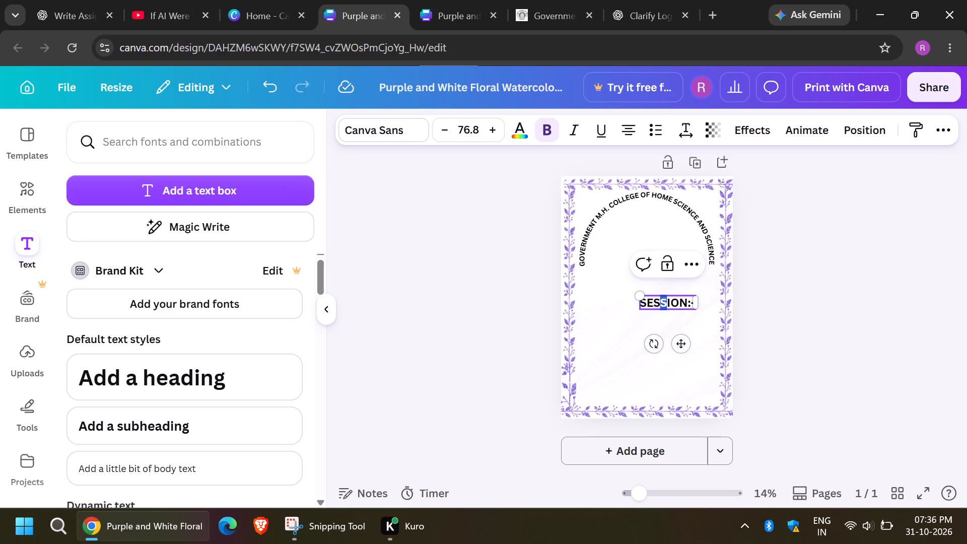
pyautogui.moveTo(672, 300); pyautogui.dragTo(689, 294)
pyautogui.click(690, 300)
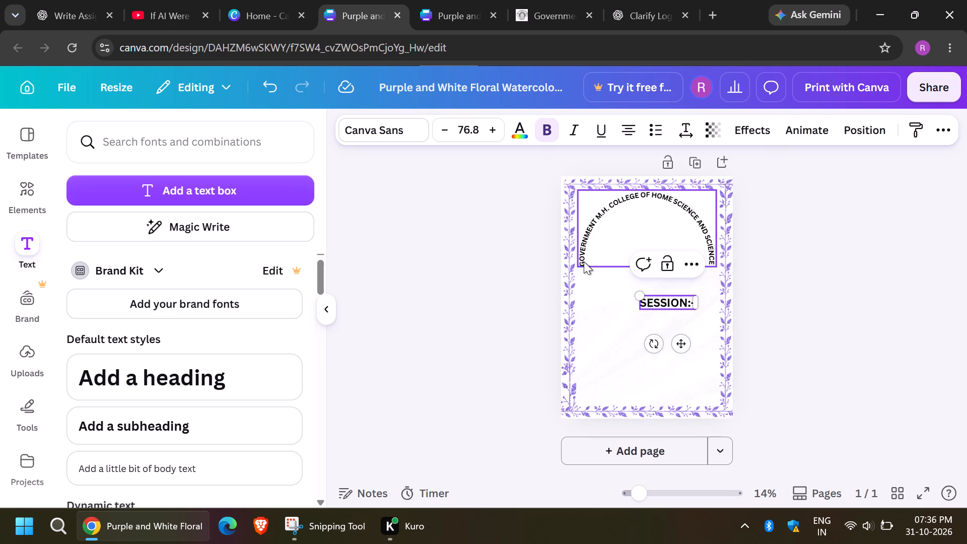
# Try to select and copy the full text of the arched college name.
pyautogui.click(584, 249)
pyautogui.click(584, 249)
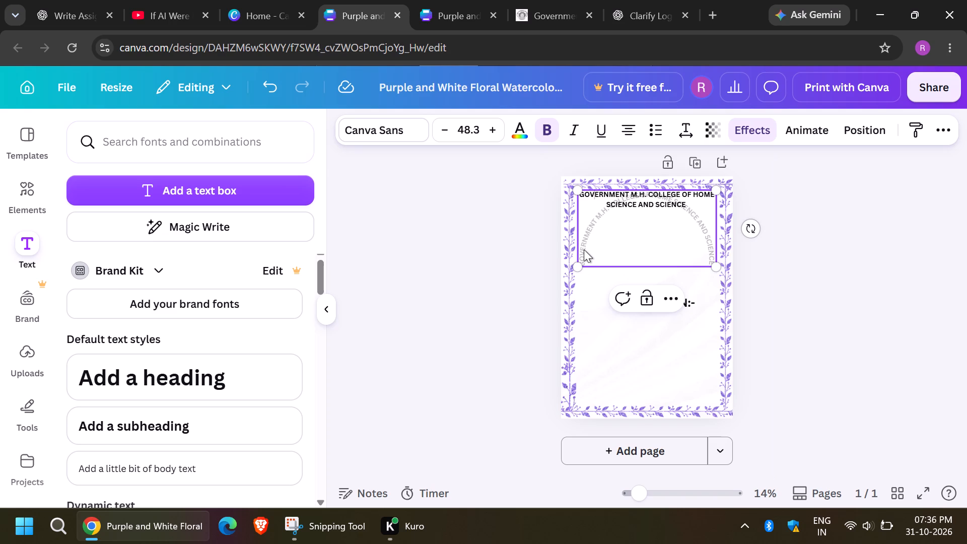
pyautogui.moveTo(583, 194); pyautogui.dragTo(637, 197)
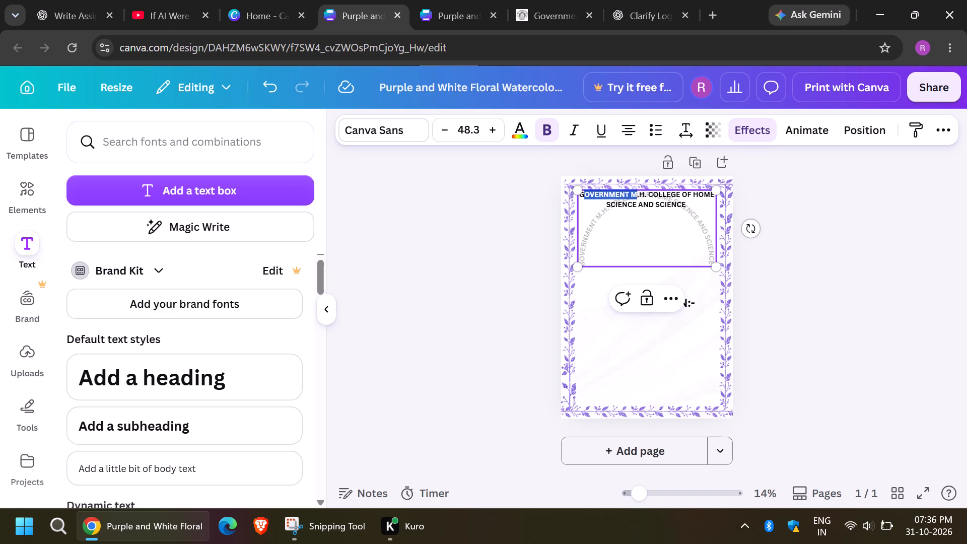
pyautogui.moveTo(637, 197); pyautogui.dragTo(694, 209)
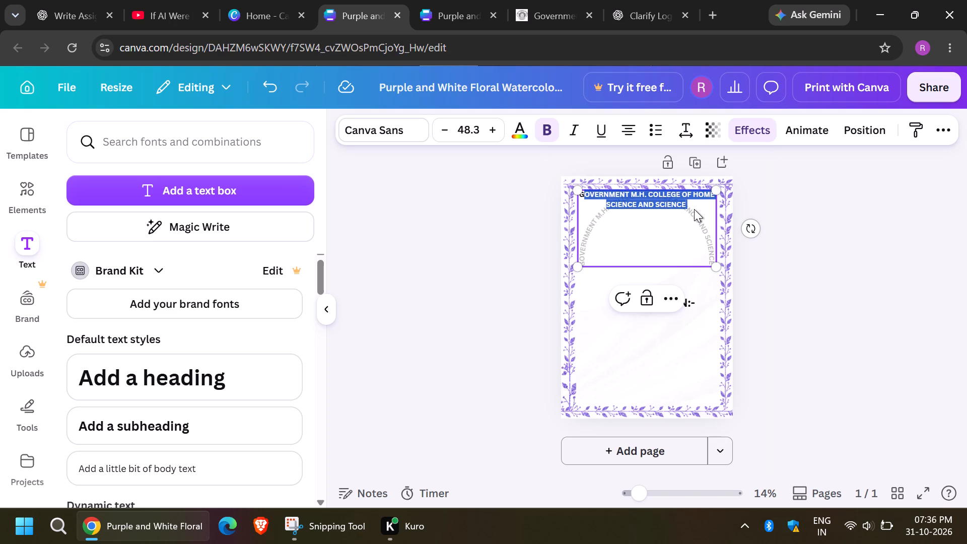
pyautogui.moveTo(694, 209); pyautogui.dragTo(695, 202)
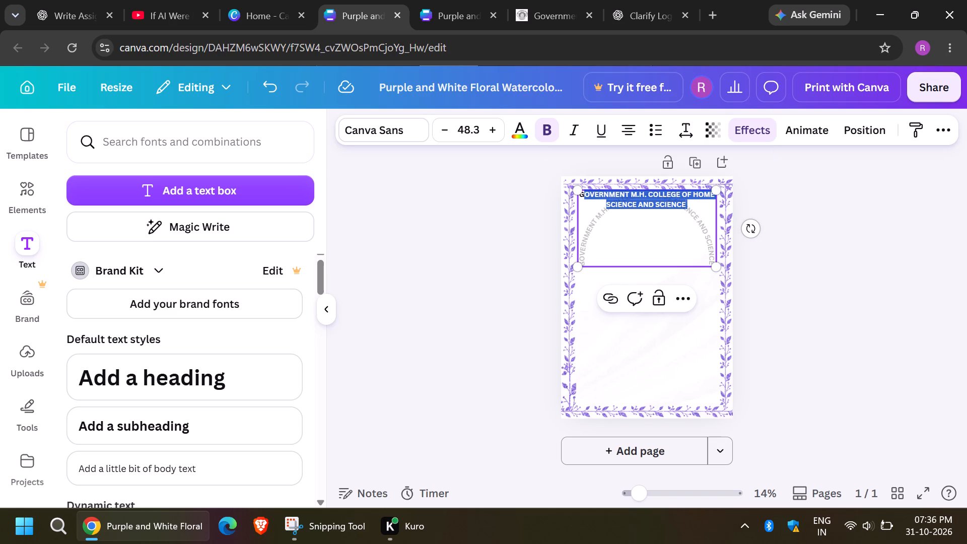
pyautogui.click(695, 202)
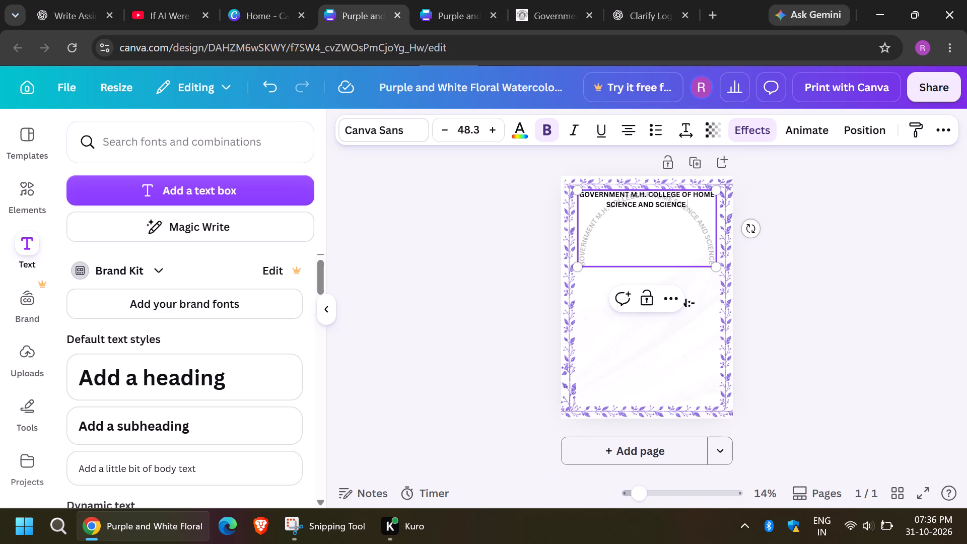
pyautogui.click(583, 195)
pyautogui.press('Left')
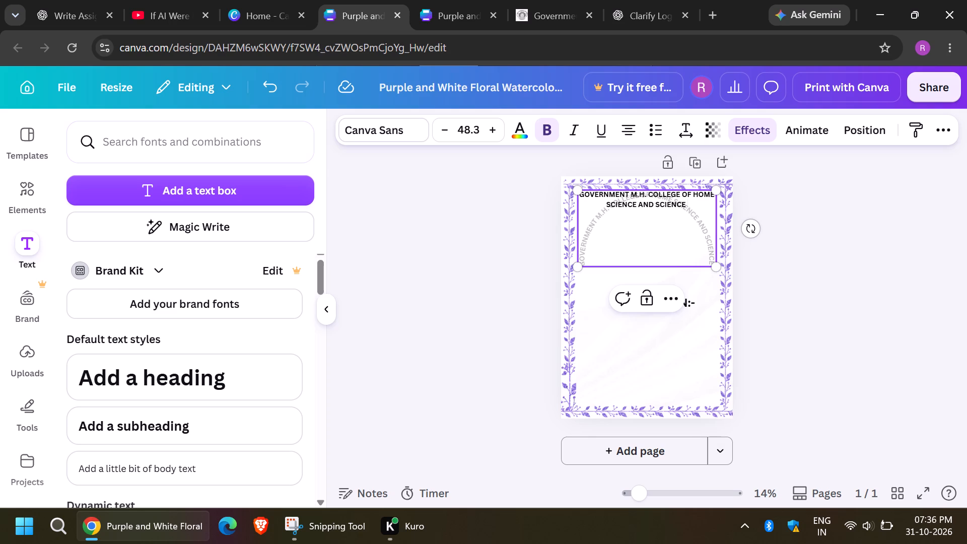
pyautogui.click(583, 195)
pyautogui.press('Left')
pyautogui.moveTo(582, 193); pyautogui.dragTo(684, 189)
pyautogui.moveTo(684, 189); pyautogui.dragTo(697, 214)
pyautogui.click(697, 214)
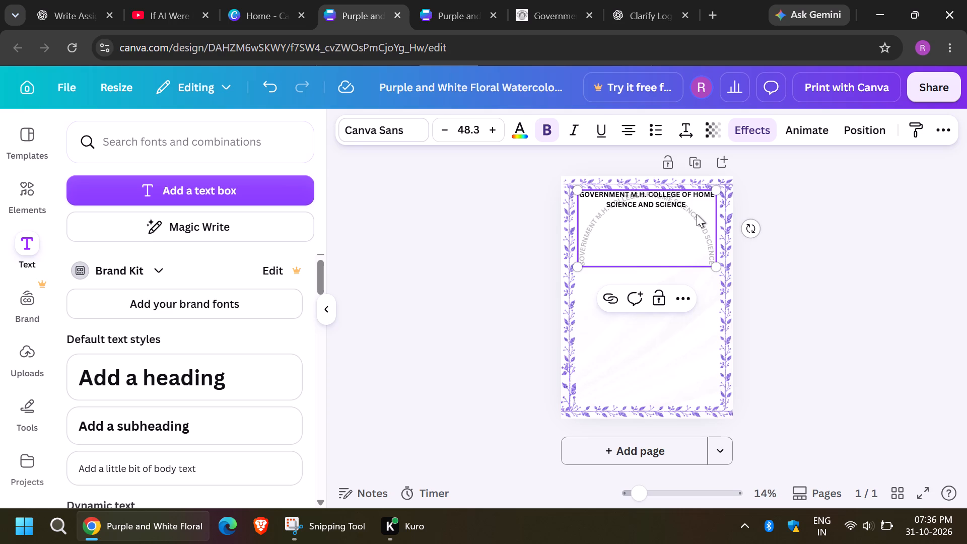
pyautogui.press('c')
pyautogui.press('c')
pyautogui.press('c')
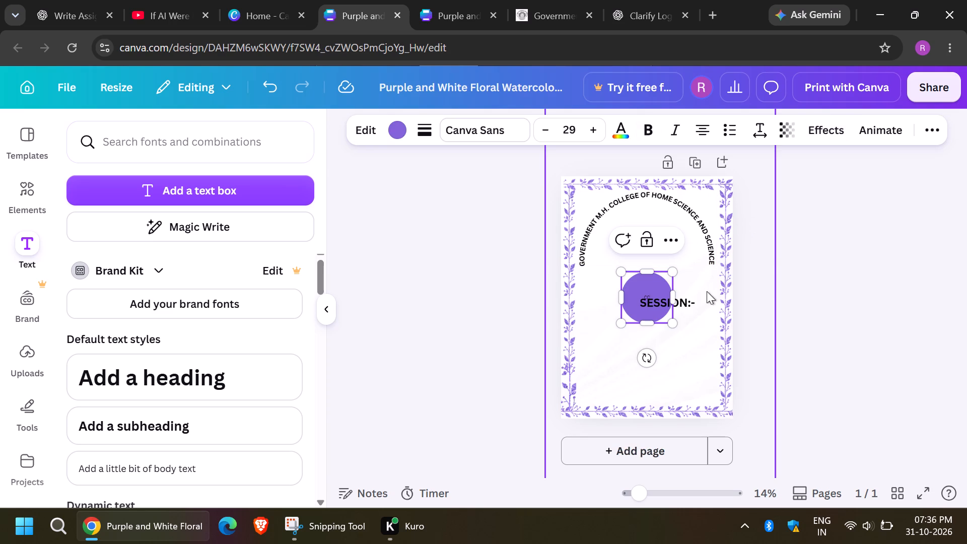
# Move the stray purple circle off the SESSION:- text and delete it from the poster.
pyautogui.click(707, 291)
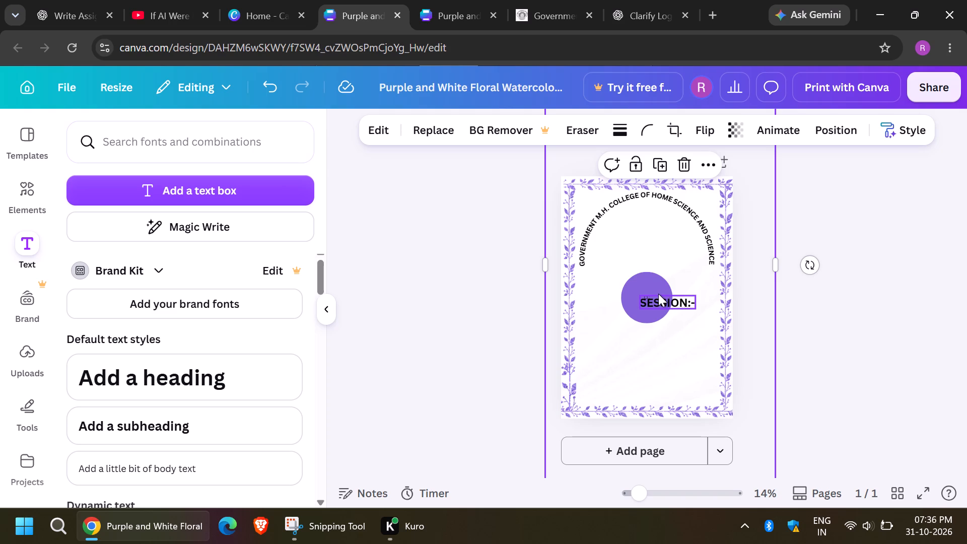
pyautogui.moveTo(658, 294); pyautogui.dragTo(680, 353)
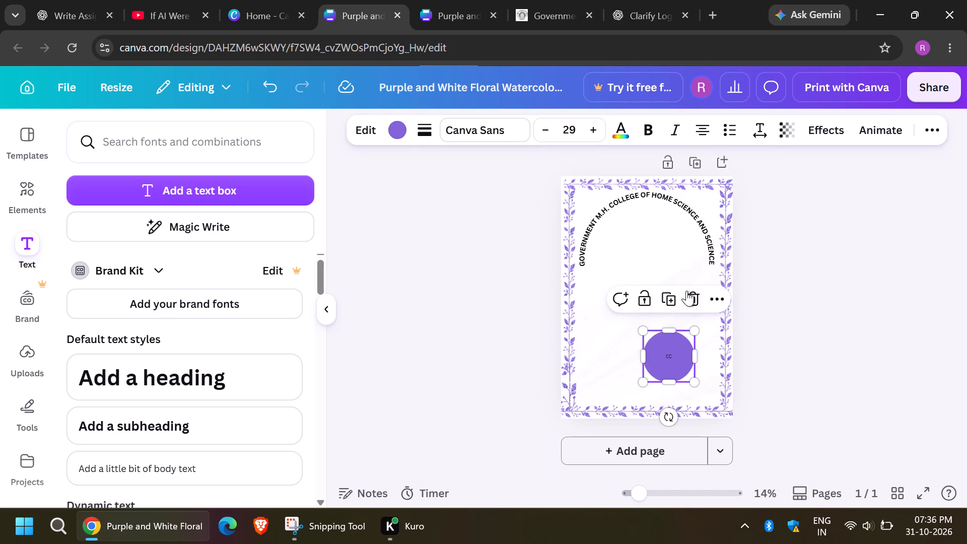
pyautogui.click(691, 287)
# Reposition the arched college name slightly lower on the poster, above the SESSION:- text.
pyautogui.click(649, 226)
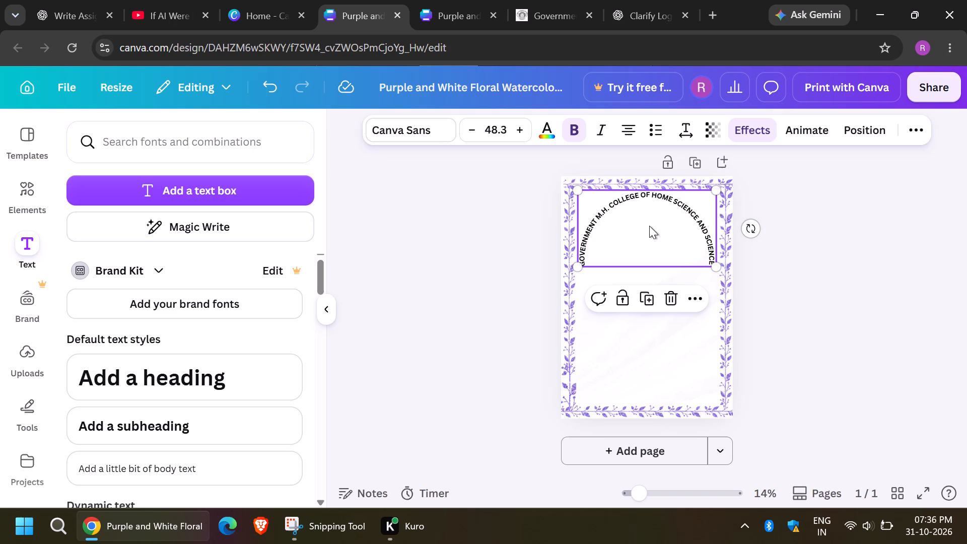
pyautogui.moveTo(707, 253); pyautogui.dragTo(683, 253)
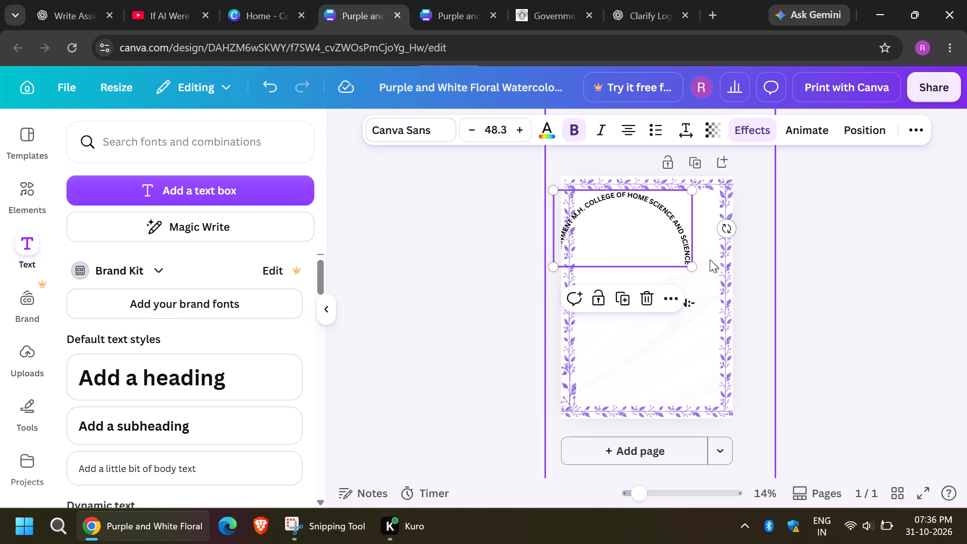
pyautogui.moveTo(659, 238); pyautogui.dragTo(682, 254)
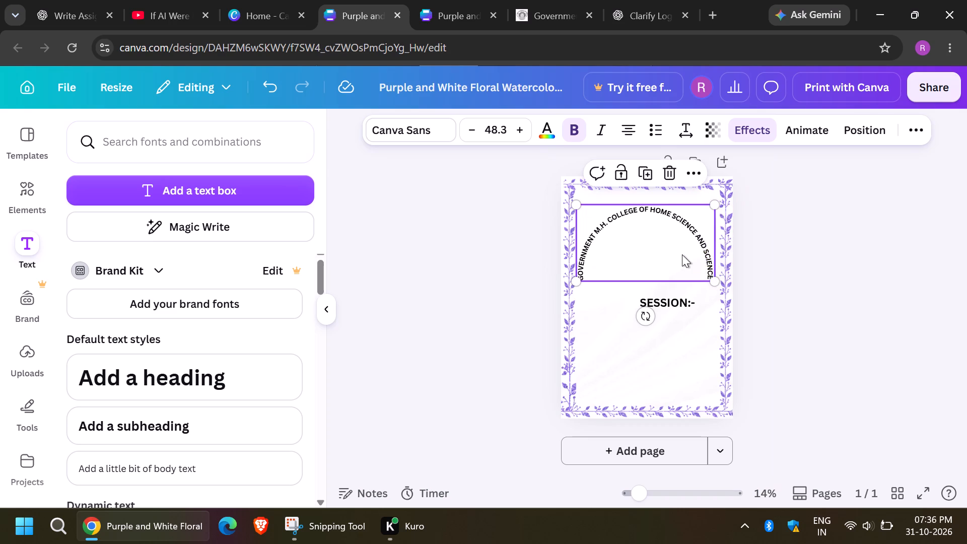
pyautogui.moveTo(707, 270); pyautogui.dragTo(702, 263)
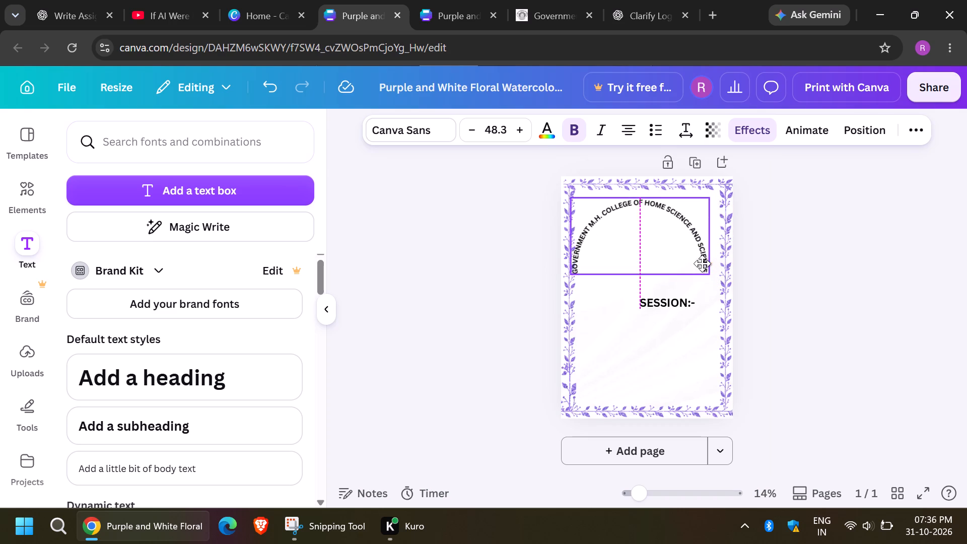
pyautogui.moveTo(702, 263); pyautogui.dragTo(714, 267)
# Cut the whole college name text out of the arched text box.
pyautogui.click(612, 263)
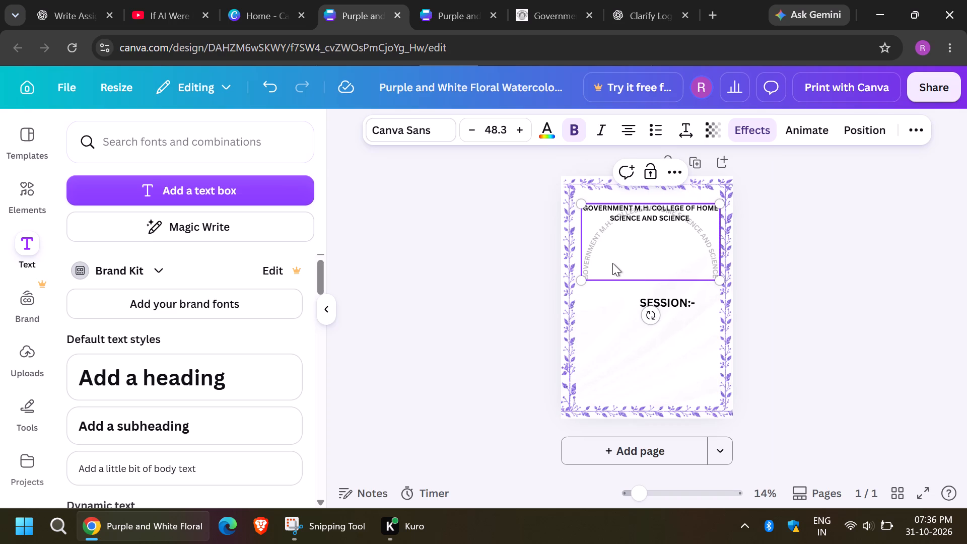
pyautogui.click(586, 212)
pyautogui.moveTo(583, 211); pyautogui.dragTo(673, 230)
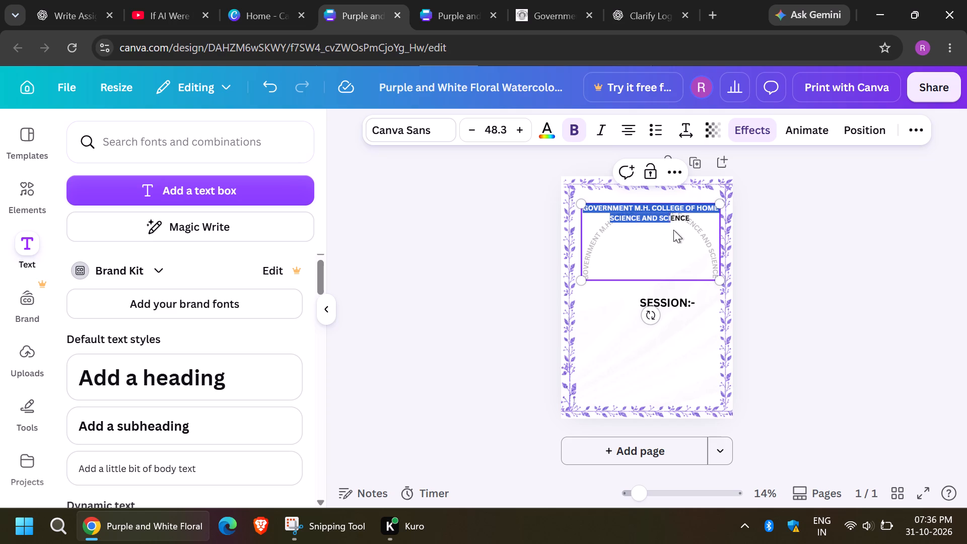
pyautogui.moveTo(673, 230); pyautogui.dragTo(693, 228)
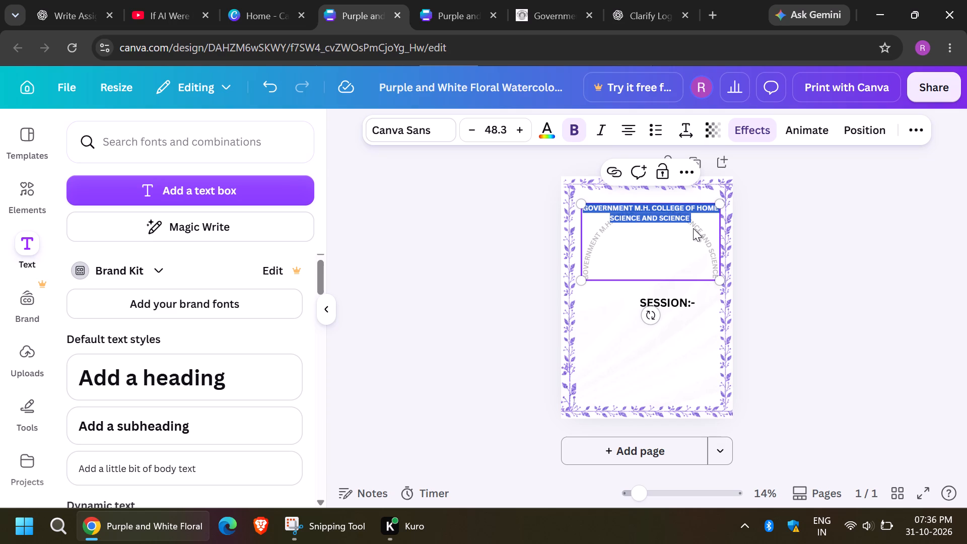
pyautogui.hotkey('ctrl', 'x')
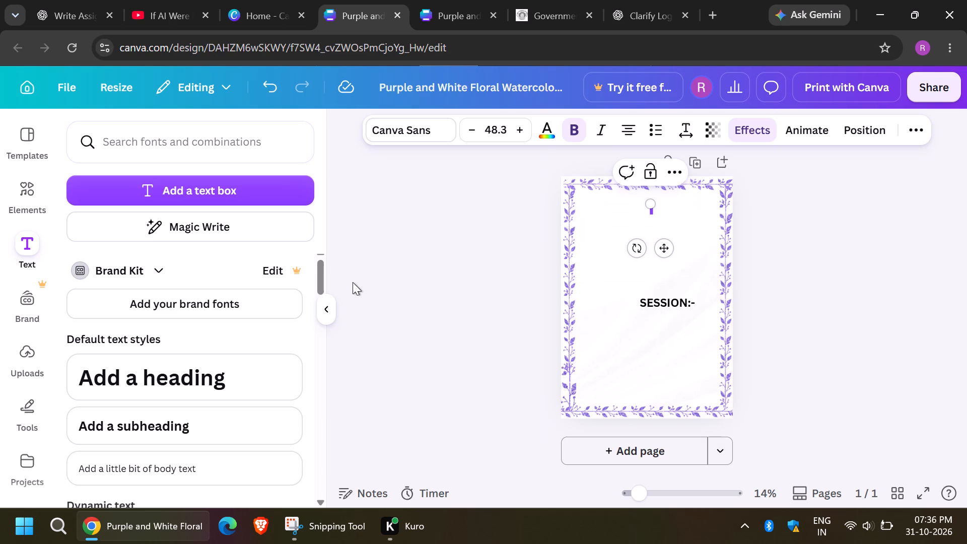
# Add a heading text box to the poster and place it above the SESSION:- text.
pyautogui.click(244, 389)
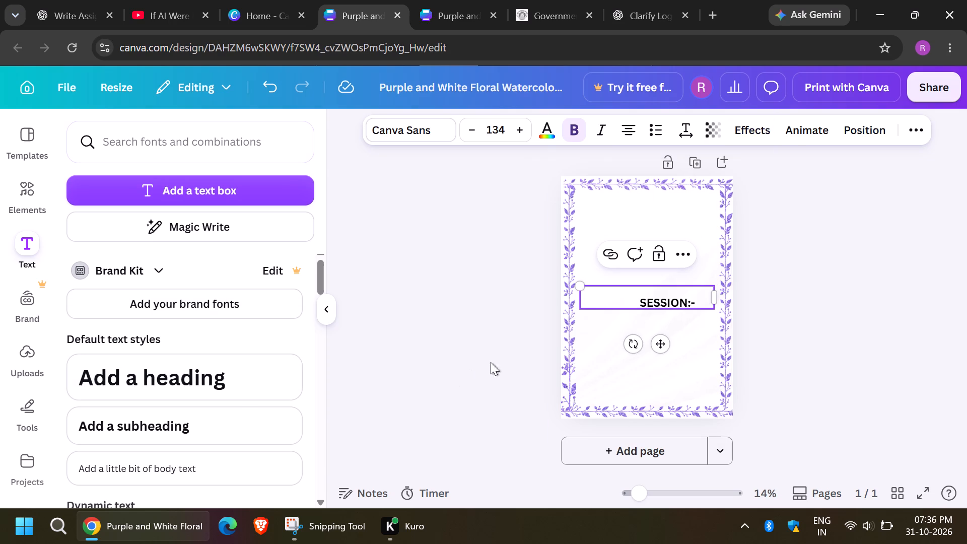
pyautogui.moveTo(603, 302); pyautogui.dragTo(616, 287)
pyautogui.moveTo(616, 296); pyautogui.dragTo(621, 306)
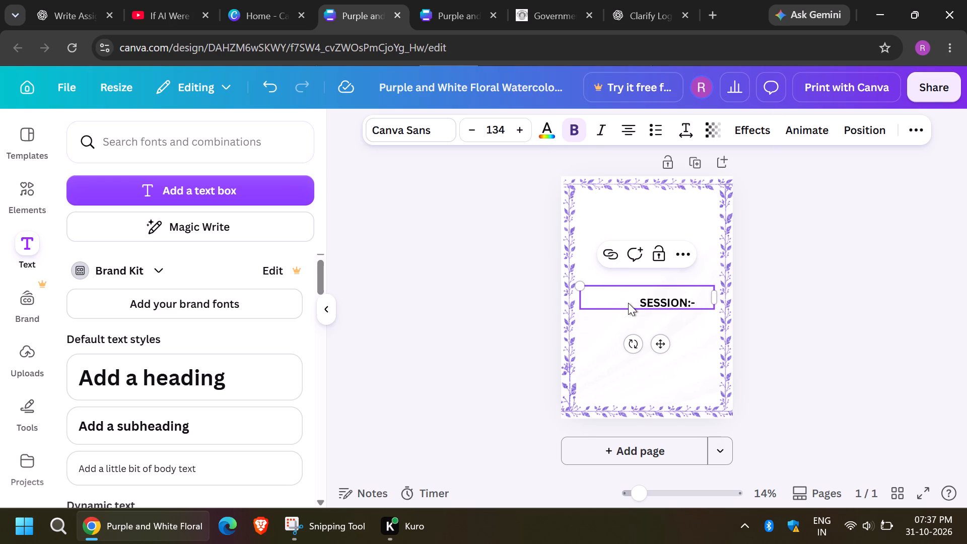
pyautogui.click(628, 303)
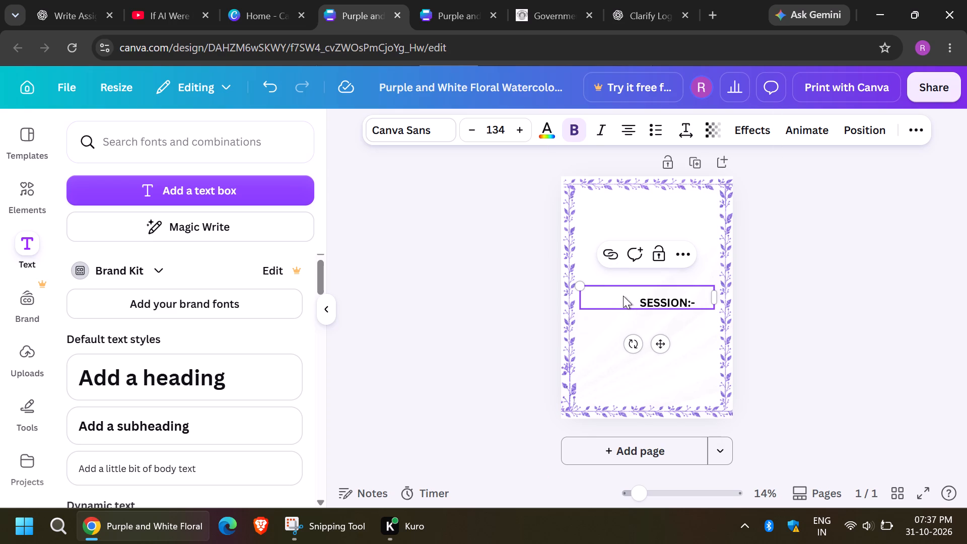
pyautogui.click(623, 296)
pyautogui.hotkey('ctrl', 'v')
pyautogui.moveTo(618, 296); pyautogui.dragTo(624, 319)
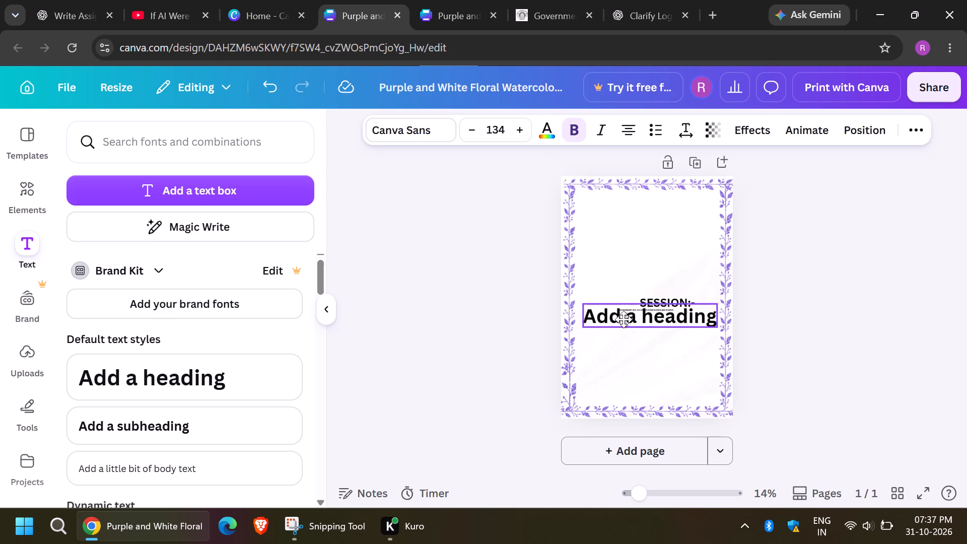
pyautogui.moveTo(624, 319); pyautogui.dragTo(621, 238)
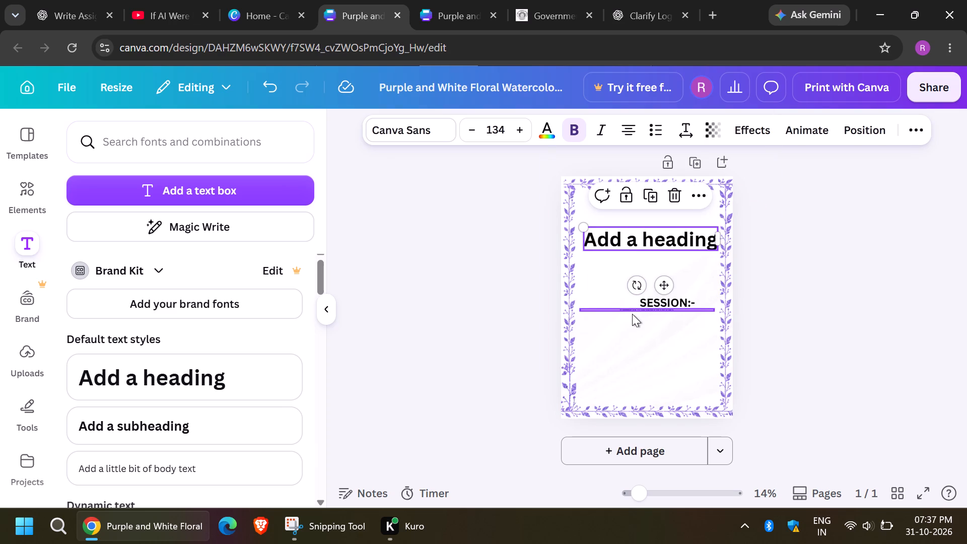
# Delete the tiny pasted text line and the SESSION:- text from the poster.
pyautogui.click(630, 309)
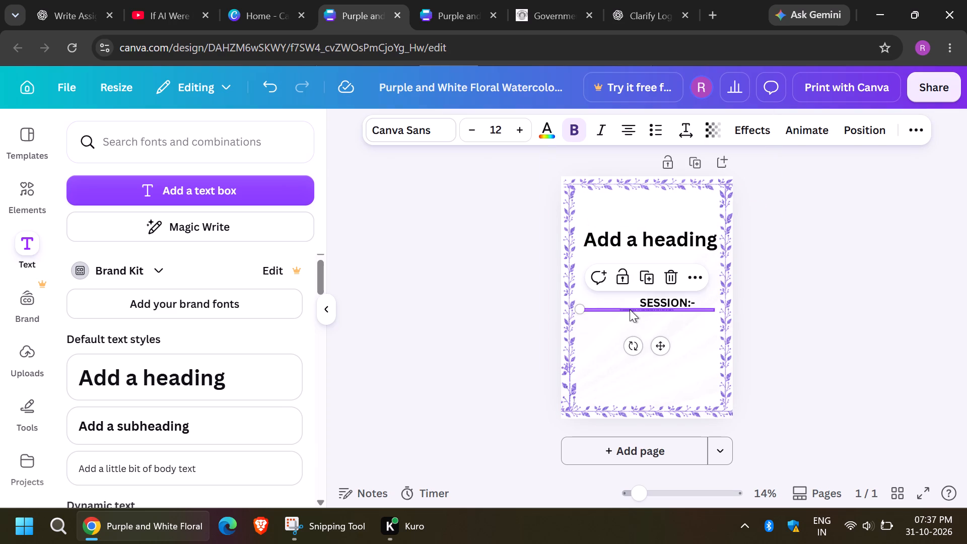
pyautogui.press('BackSpace')
pyautogui.click(663, 304)
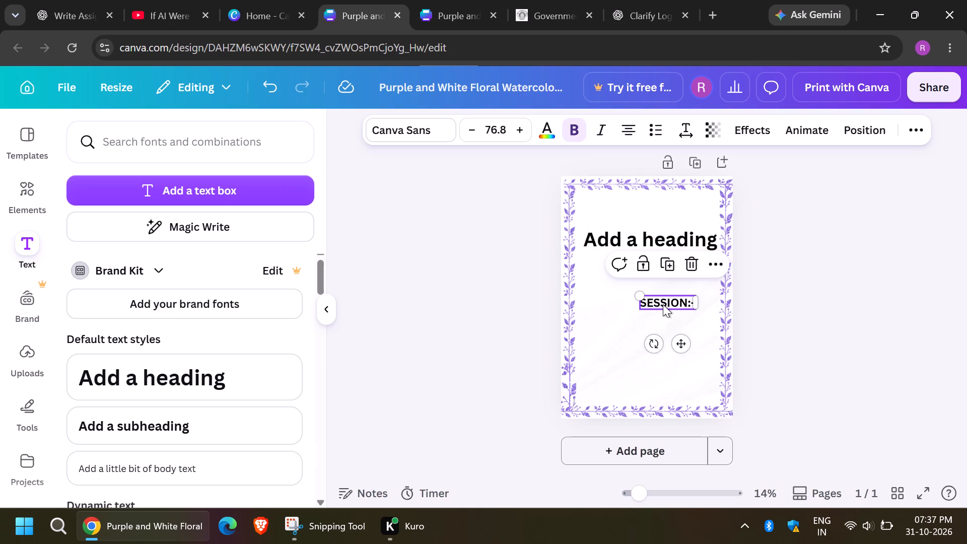
pyautogui.press('BackSpace')
# Replace the "Add a heading" placeholder with the cut college name, GOVERNMENT M.H. COLLEGE OF HOME SCIENCE AND SCIENCE.
pyautogui.click(669, 235)
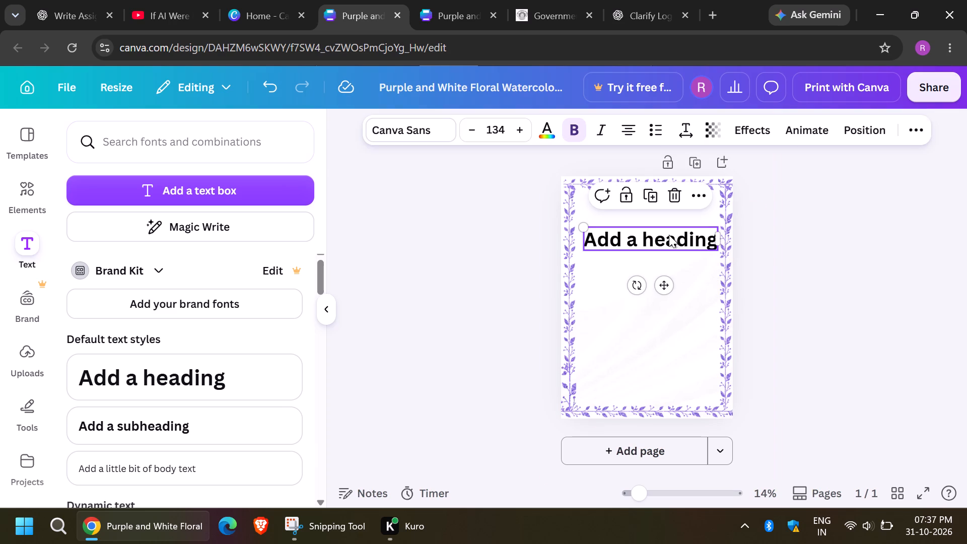
pyautogui.click(711, 239)
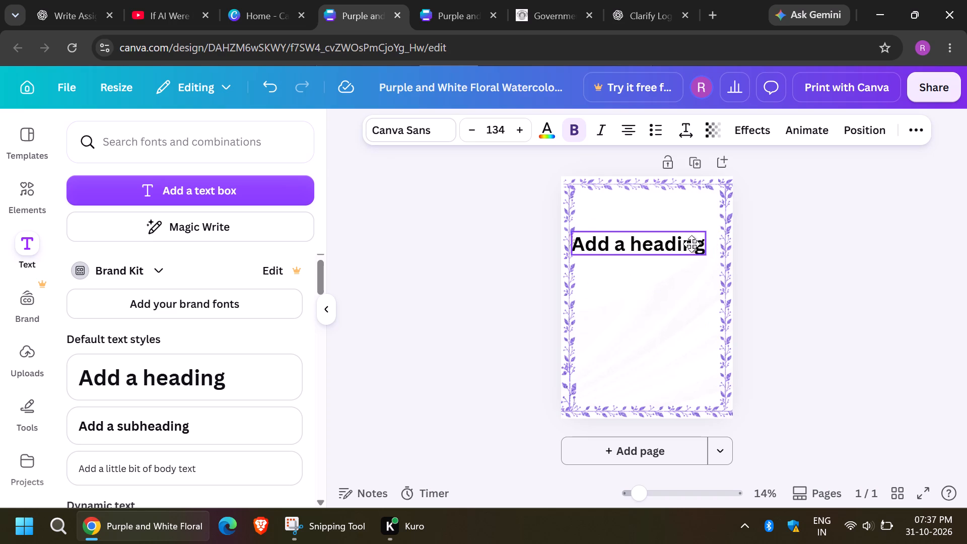
pyautogui.doubleClick(709, 240)
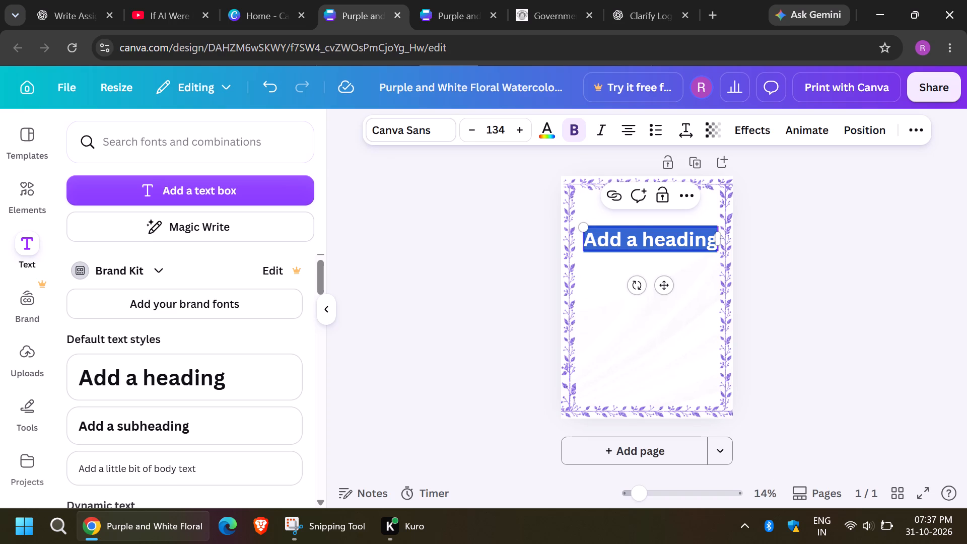
pyautogui.click(709, 240)
pyautogui.press('BackSpace')
pyautogui.press('BackSpace')
pyautogui.press('BackSpace')
pyautogui.press('BackSpace')
pyautogui.press('BackSpace')
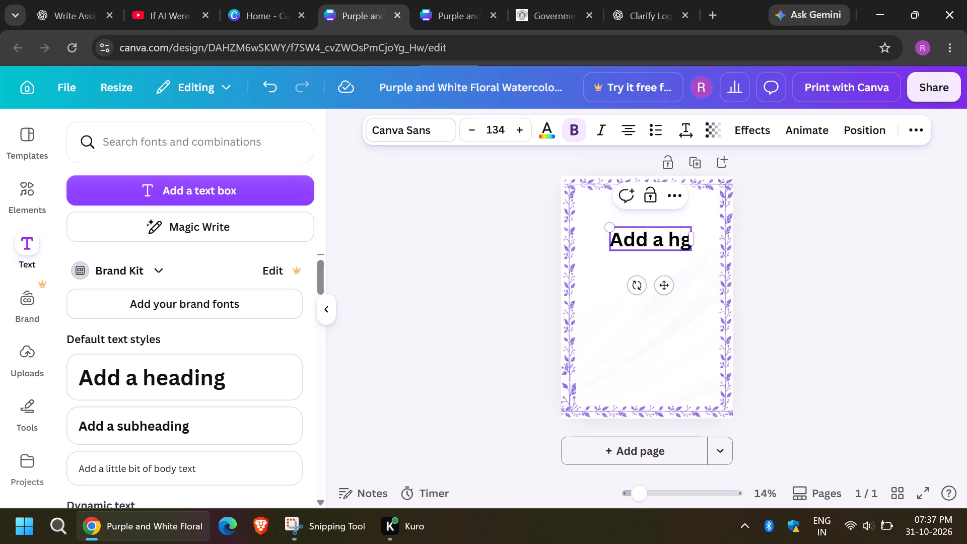
pyautogui.press('BackSpace')
pyautogui.press('BackSpace')
pyautogui.press('BackSpace')
pyautogui.press('BackSpace')
pyautogui.press('BackSpace')
pyautogui.press('BackSpace')
pyautogui.press('BackSpace')
pyautogui.press('BackSpace')
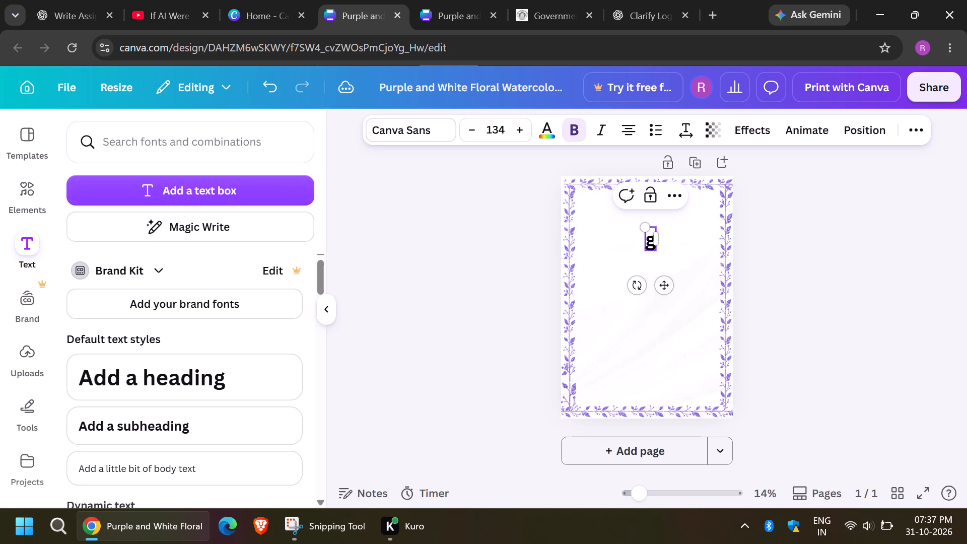
pyautogui.press('pagedown')
pyautogui.press('Right')
pyautogui.press('BackSpace')
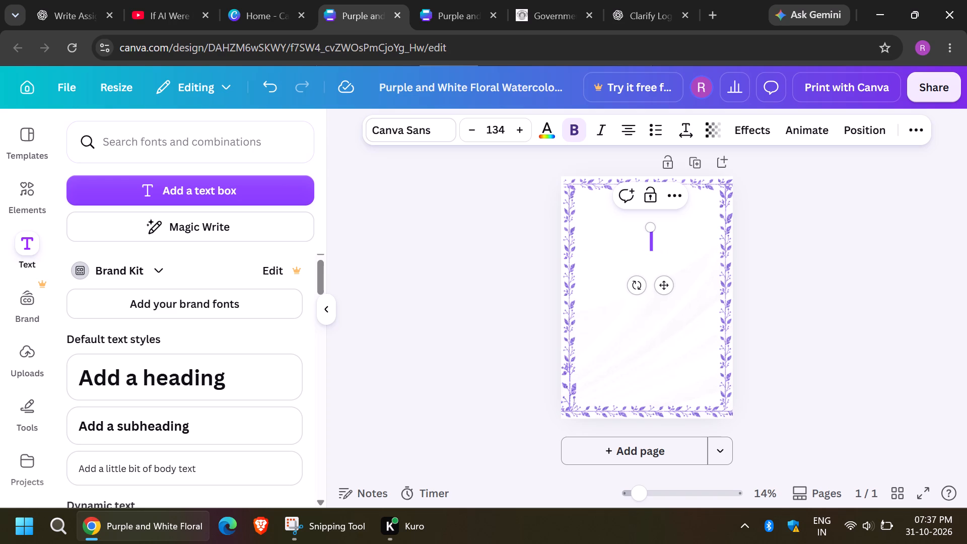
pyautogui.hotkey('ctrl', 'v')
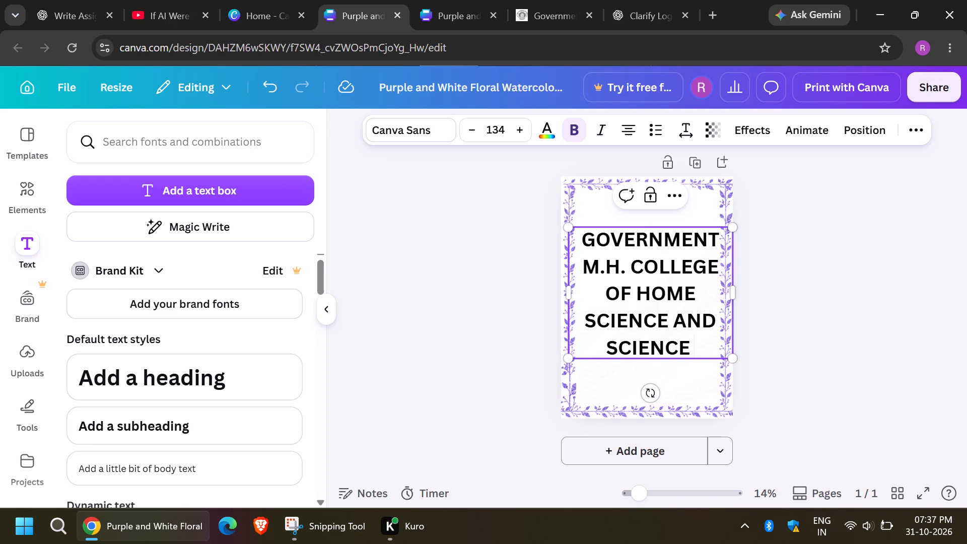
# Widen the college name text box until the name wraps onto two lines.
pyautogui.click(729, 296)
pyautogui.moveTo(735, 292); pyautogui.dragTo(842, 287)
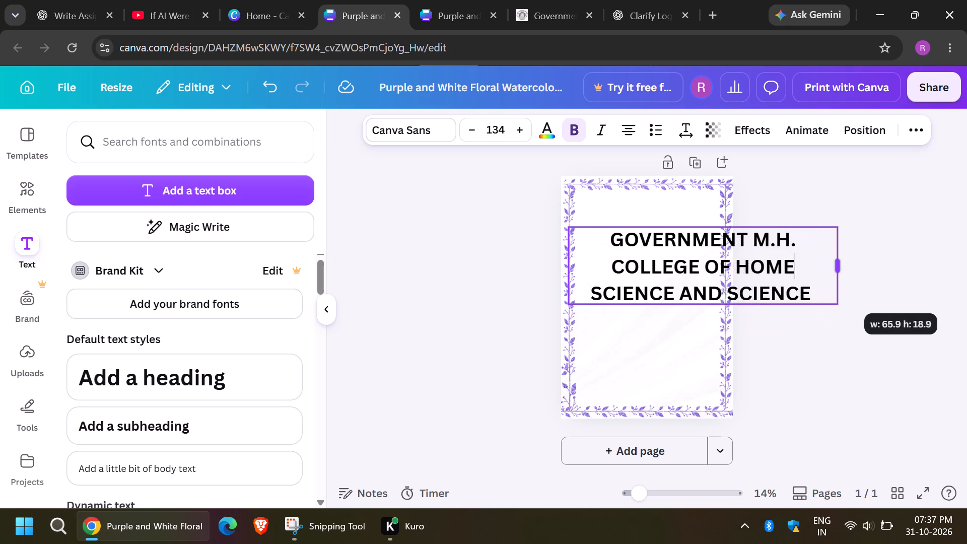
pyautogui.moveTo(842, 287); pyautogui.dragTo(911, 281)
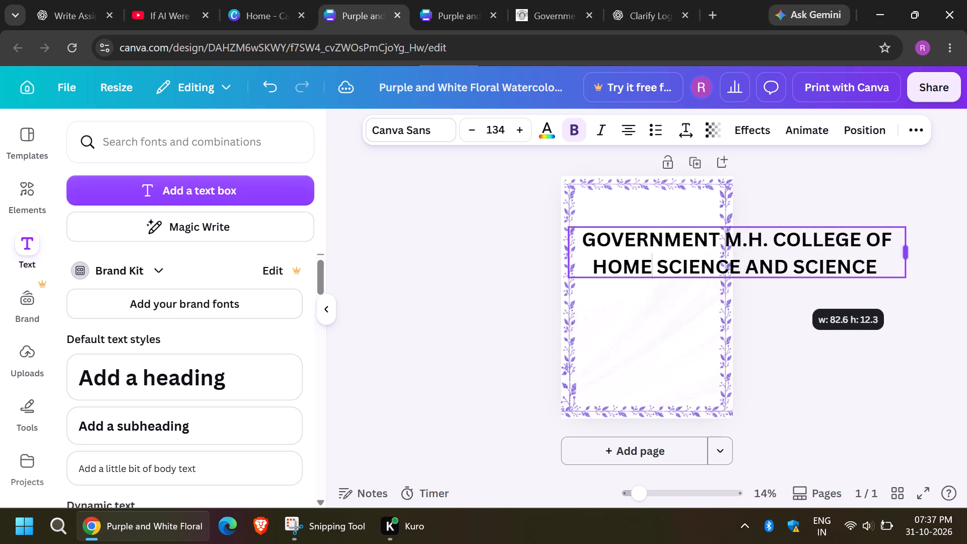
pyautogui.moveTo(911, 281); pyautogui.dragTo(943, 280)
pyautogui.moveTo(939, 272); pyautogui.dragTo(942, 277)
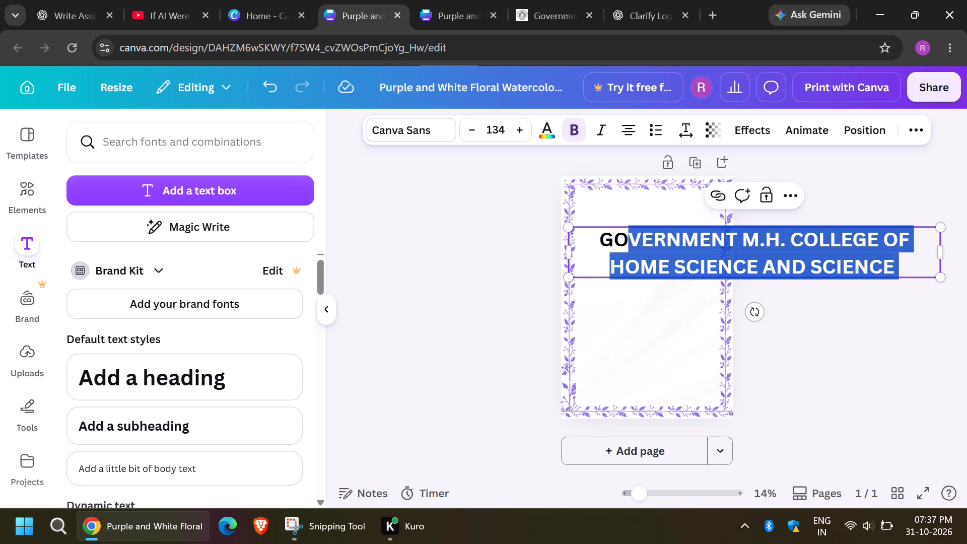
pyautogui.click(917, 268)
# Scale the college name down to font size 37.7 and widen its box to fit the name on one line.
pyautogui.moveTo(938, 279); pyautogui.dragTo(846, 278)
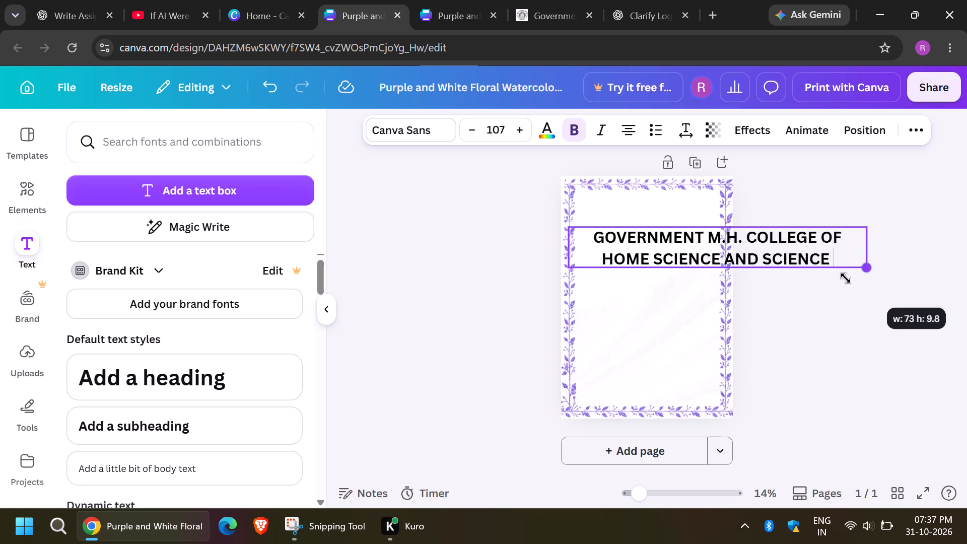
pyautogui.moveTo(846, 278); pyautogui.dragTo(669, 259)
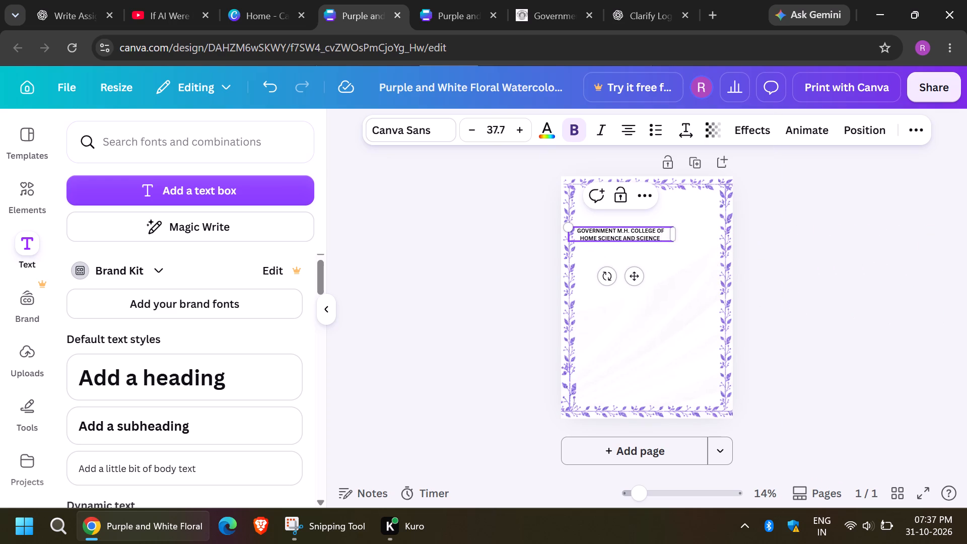
pyautogui.moveTo(678, 237); pyautogui.dragTo(768, 235)
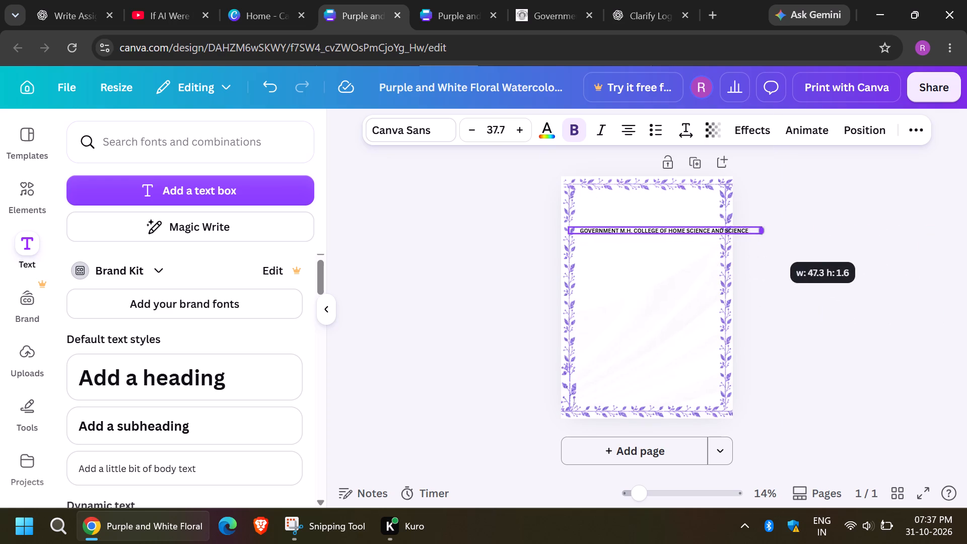
pyautogui.moveTo(768, 235); pyautogui.dragTo(762, 242)
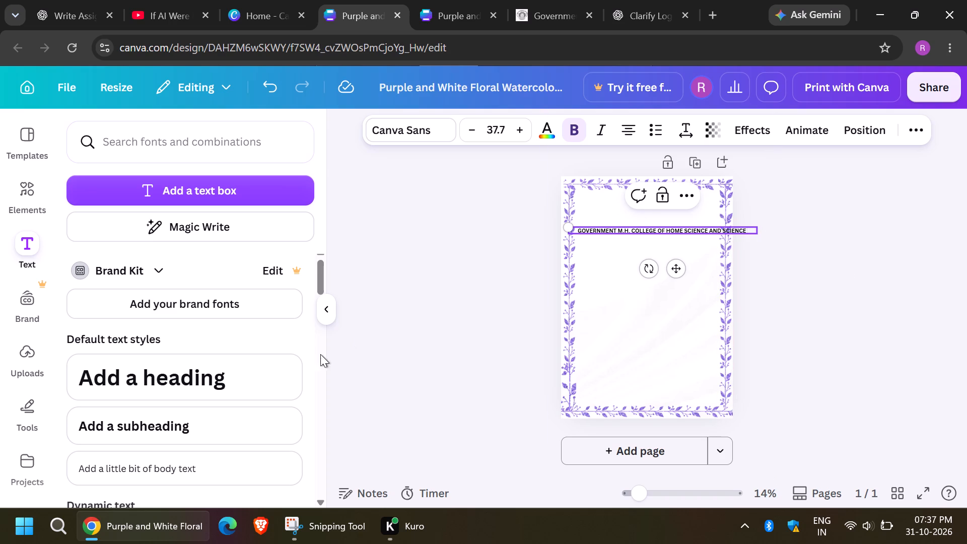
# Apply the Curve shape effect to the college name with a curve value of 30.
pyautogui.click(752, 123)
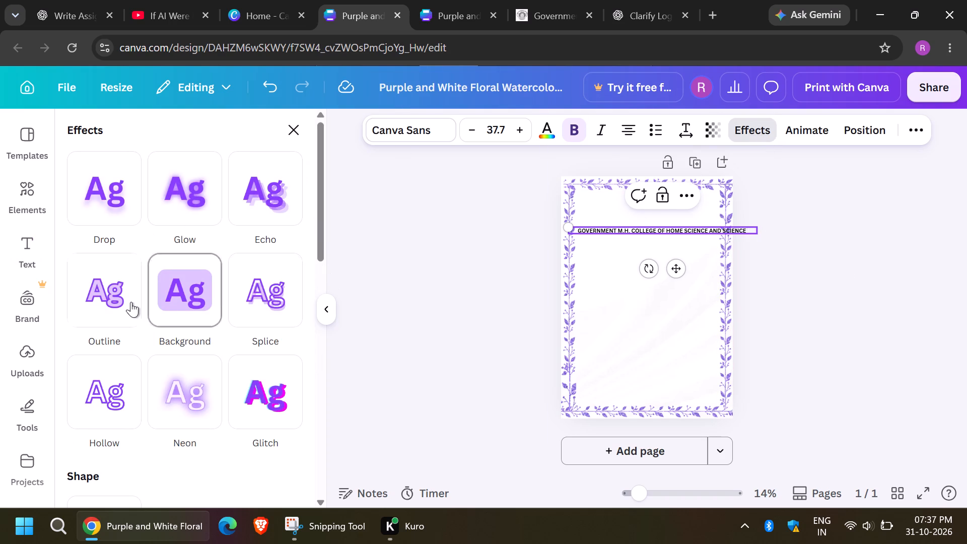
pyautogui.scroll(-3, 131, 302)
pyautogui.click(109, 335)
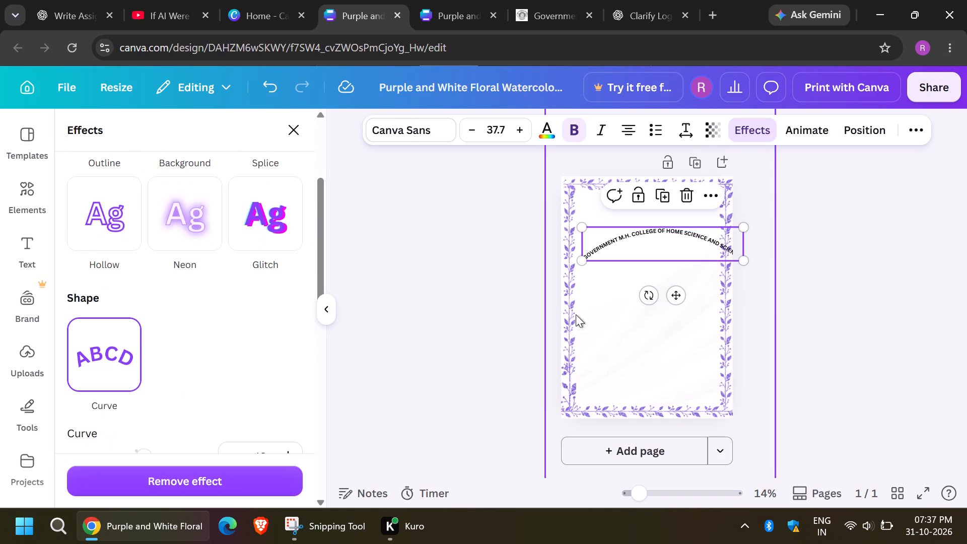
pyautogui.scroll(-1, 236, 334)
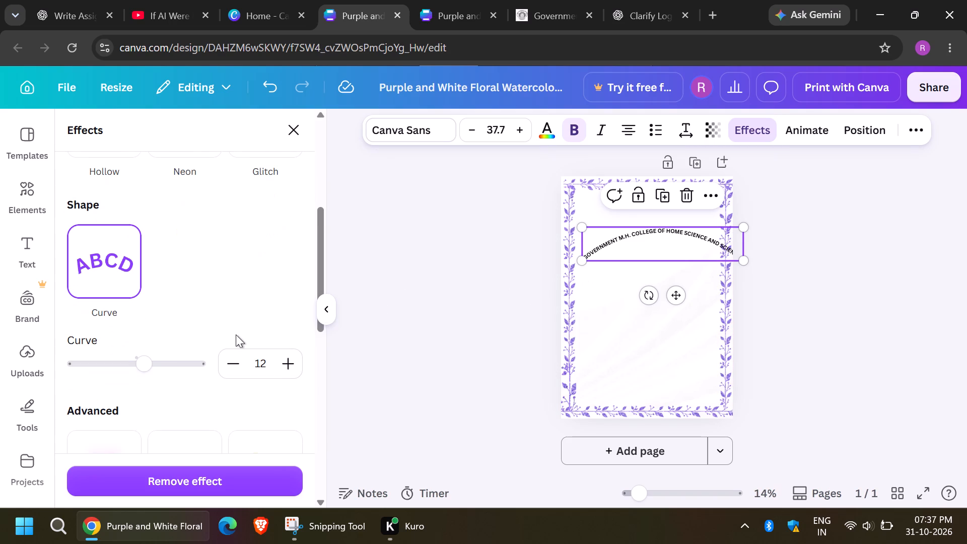
pyautogui.tripleClick(293, 361)
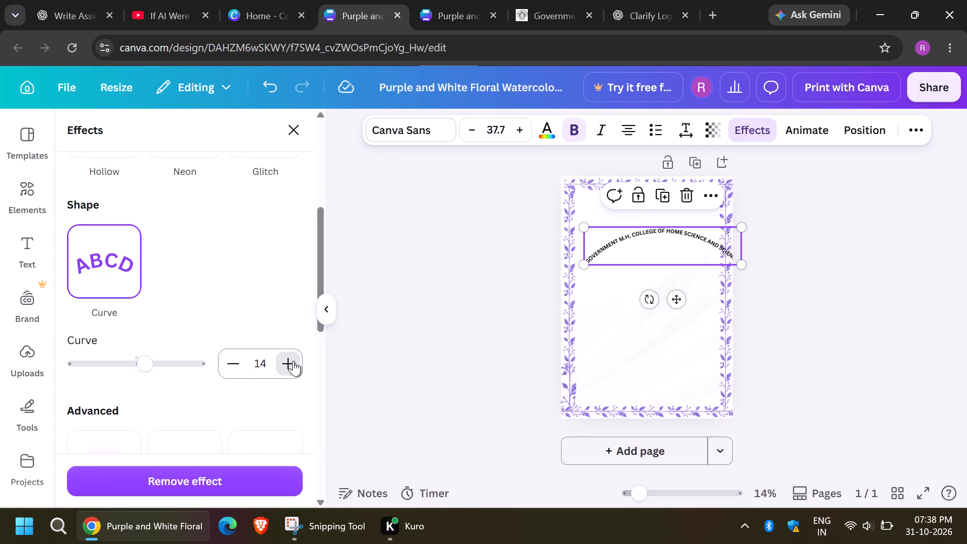
pyautogui.tripleClick(293, 361)
pyautogui.tripleClick(293, 361)
pyautogui.tripleClick(293, 361)
pyautogui.tripleClick(293, 361)
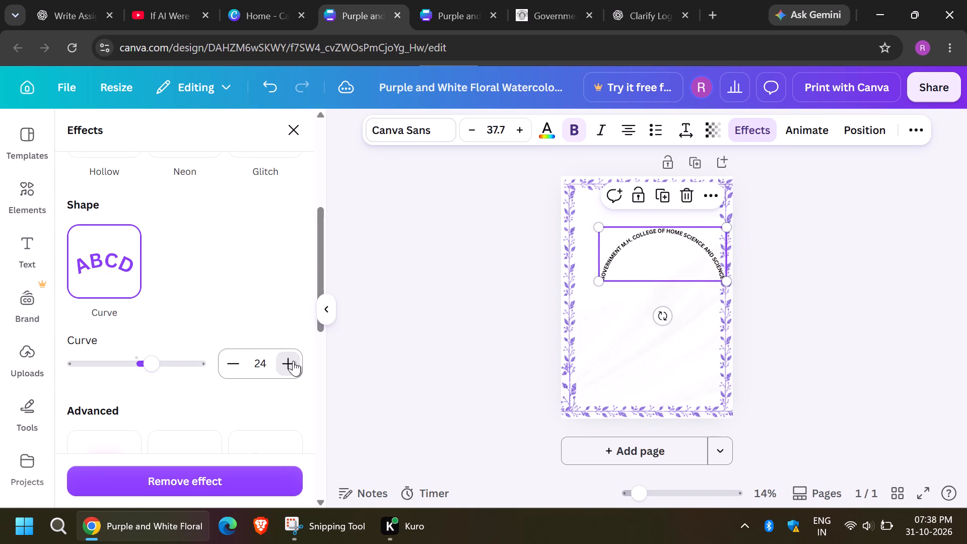
pyautogui.doubleClick(293, 361)
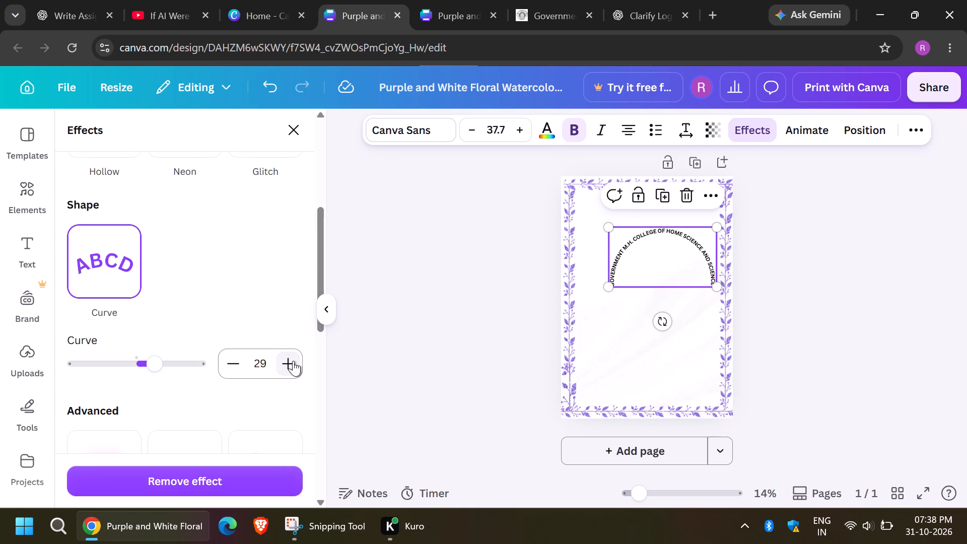
pyautogui.click(293, 361)
# Increase the curved college name's font size to 54.7.
pyautogui.tripleClick(514, 135)
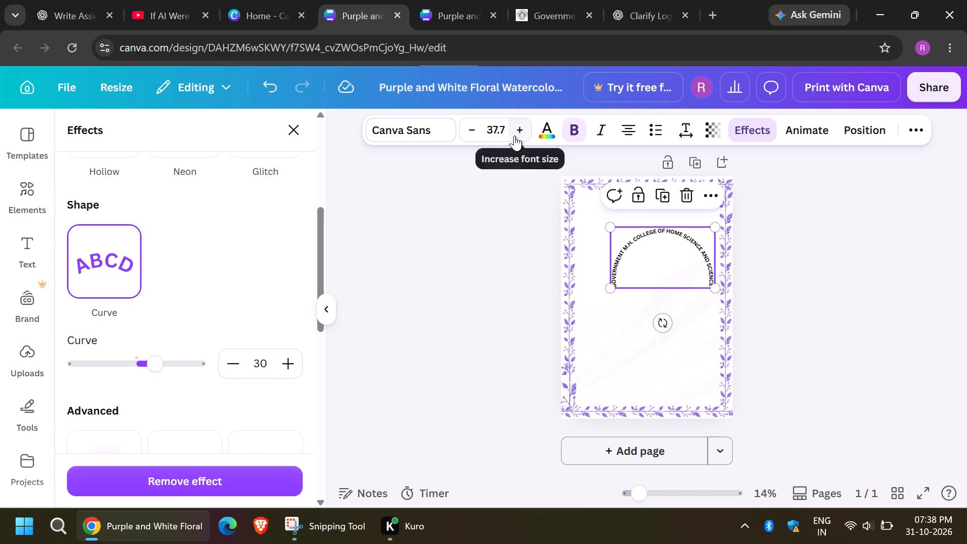
pyautogui.tripleClick(514, 135)
pyautogui.tripleClick(514, 135)
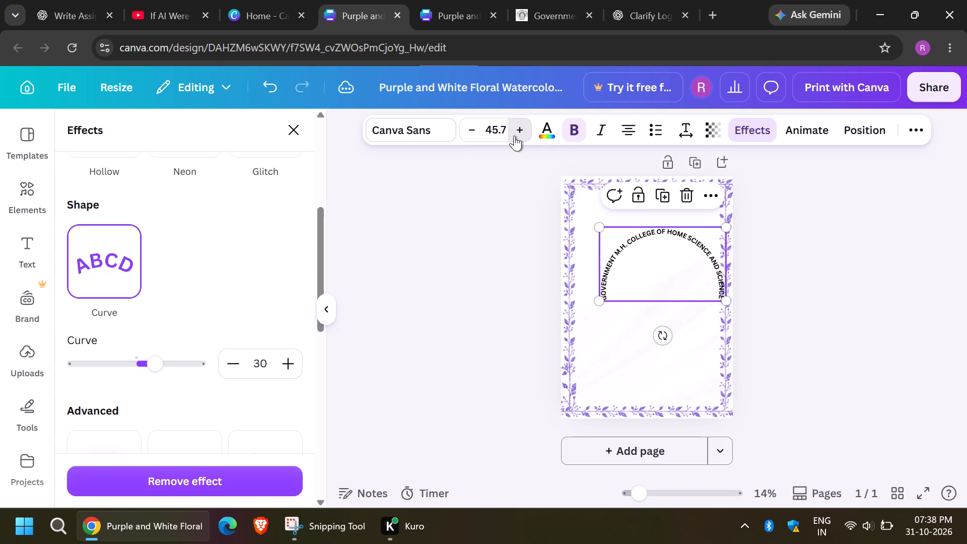
pyautogui.tripleClick(514, 135)
pyautogui.tripleClick(514, 135)
pyautogui.doubleClick(514, 135)
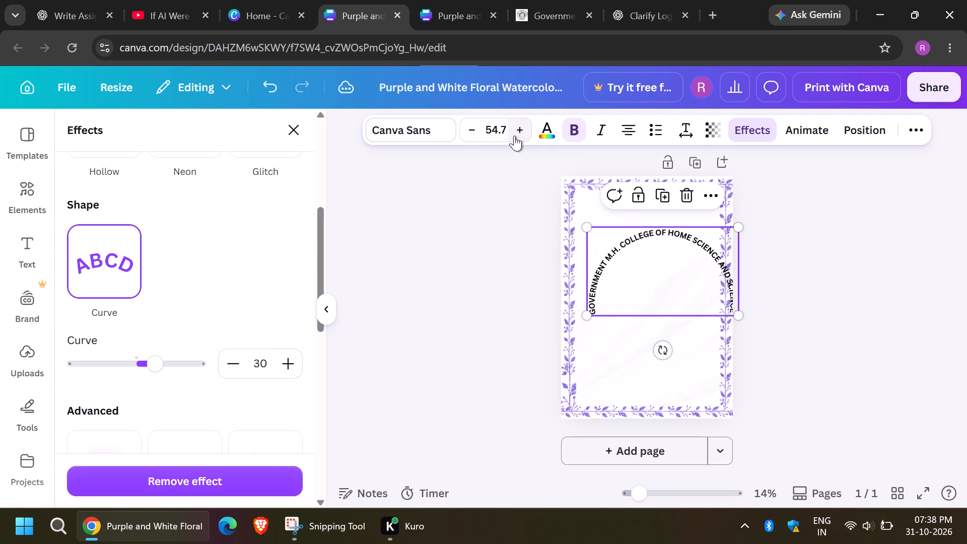
# Move the curved college name up and left so it sits inside the floral border at the page top.
pyautogui.press('Left')
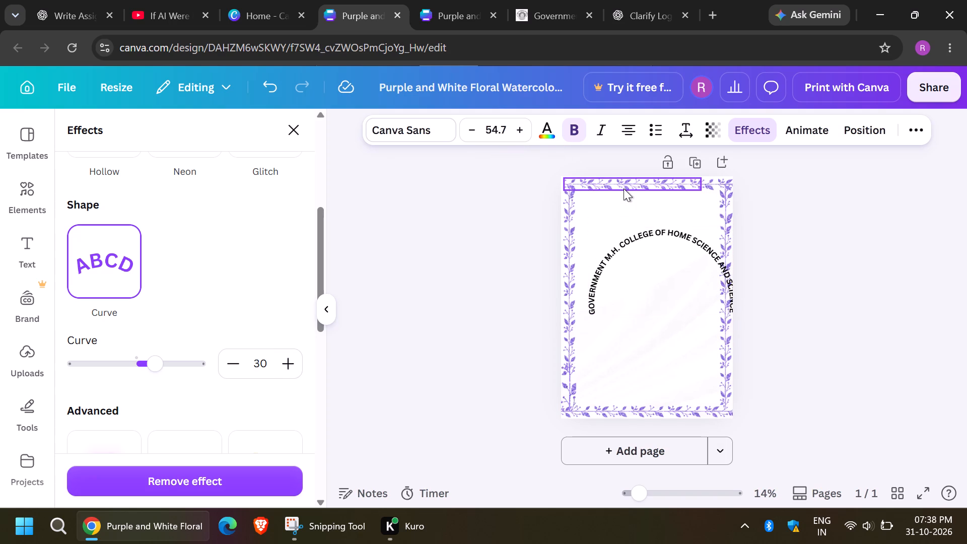
pyautogui.click(659, 249)
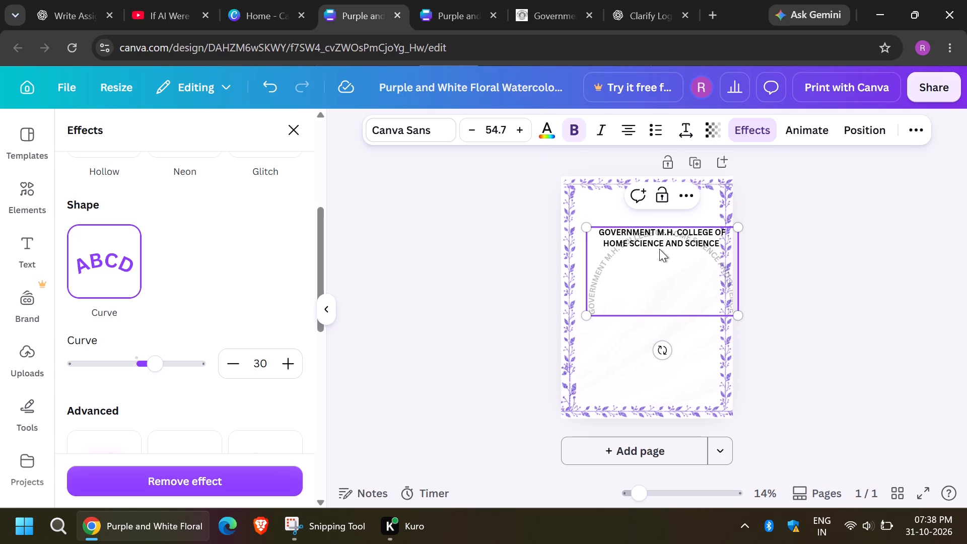
pyautogui.press('Left')
pyautogui.click(900, 244)
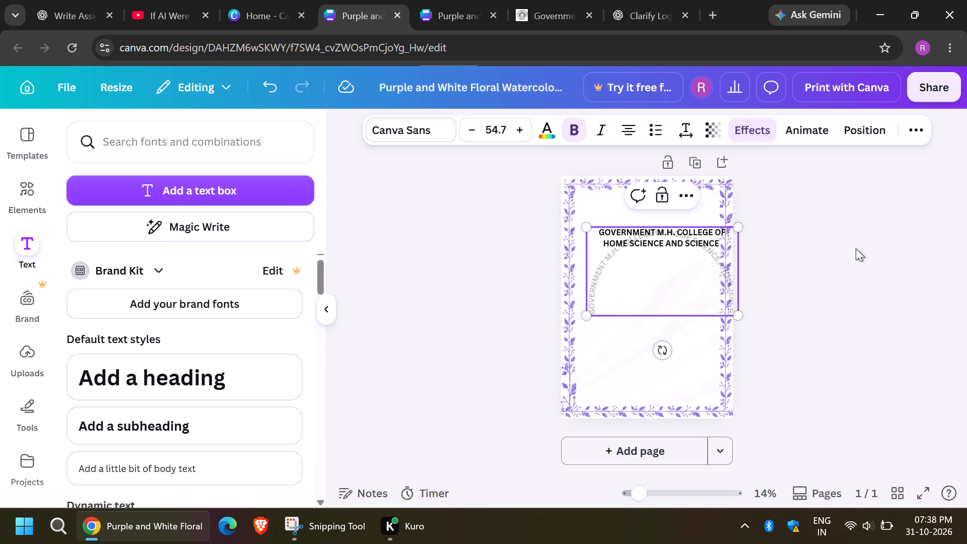
pyautogui.click(849, 248)
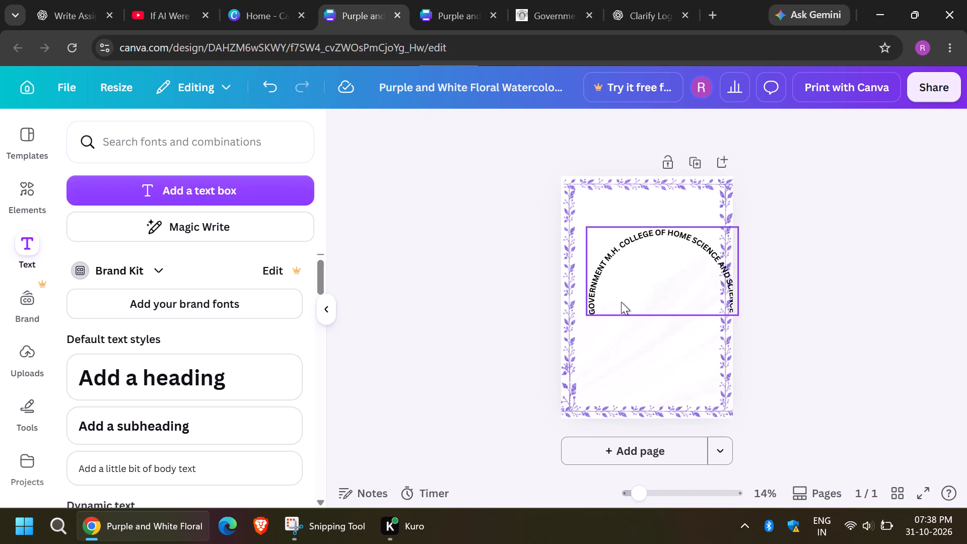
pyautogui.click(621, 302)
pyautogui.press('Left')
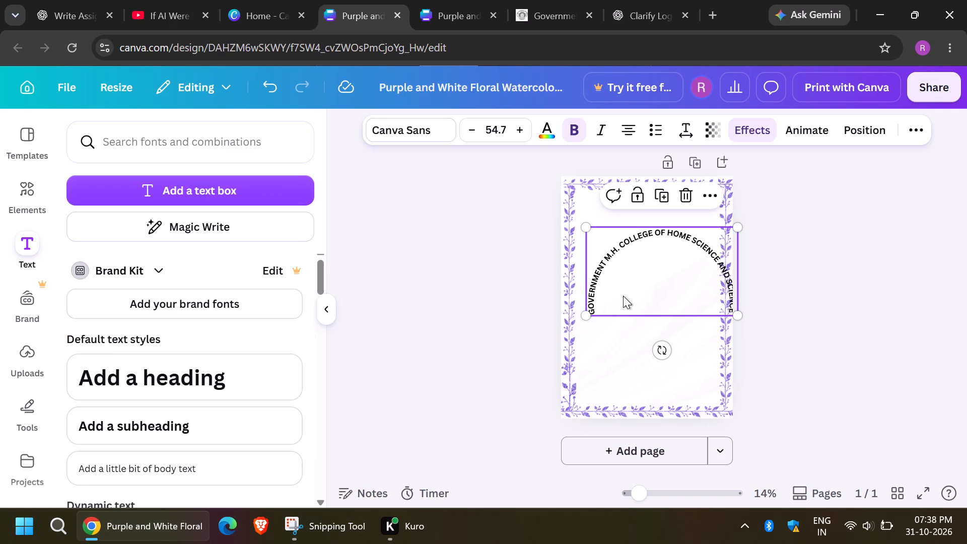
pyautogui.moveTo(624, 288); pyautogui.dragTo(612, 245)
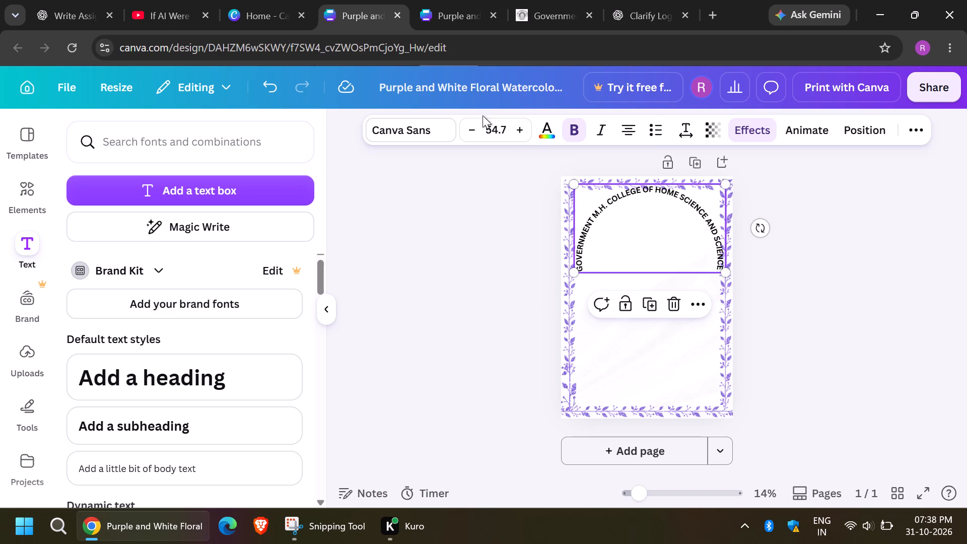
# Reduce the curved college name's font size to 50.7 and shift it slightly down from the top border.
pyautogui.click(473, 128)
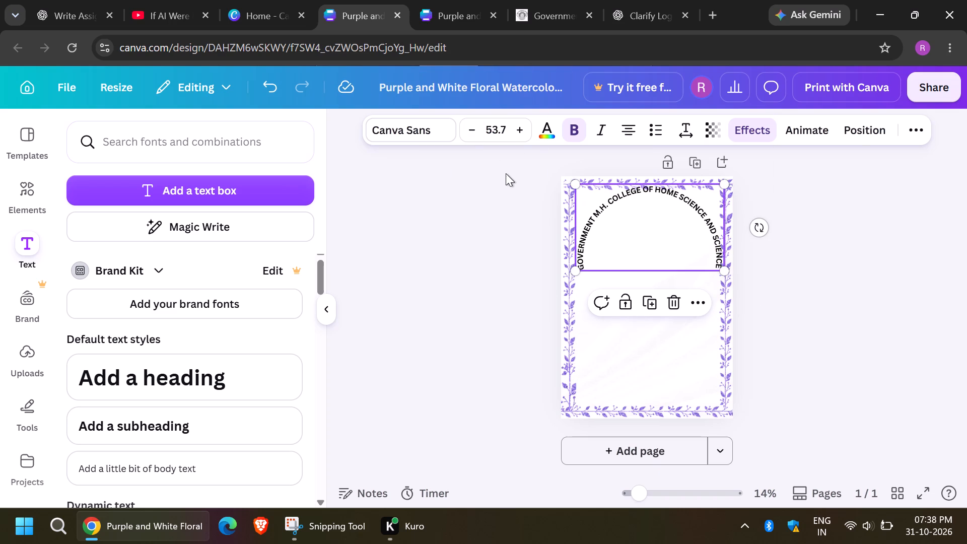
pyautogui.click(478, 130)
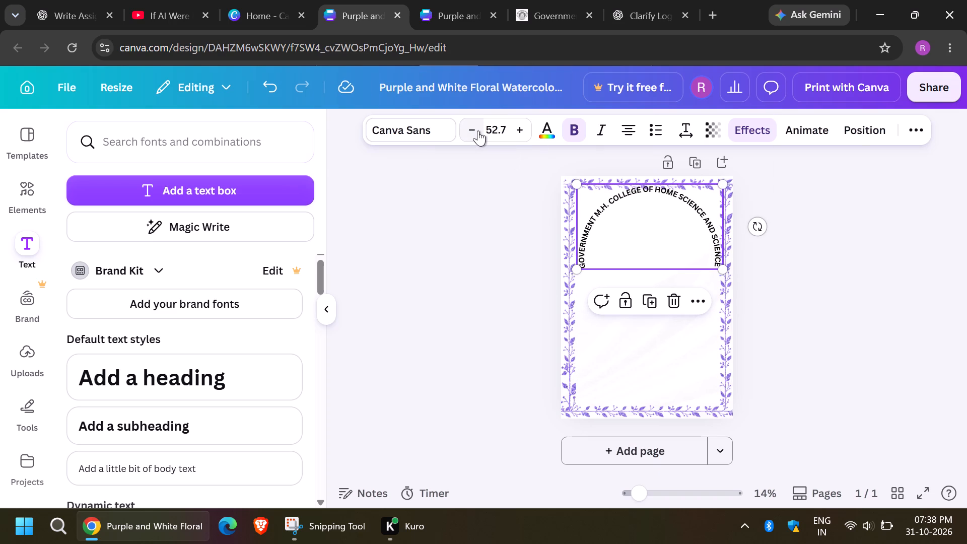
pyautogui.click(478, 130)
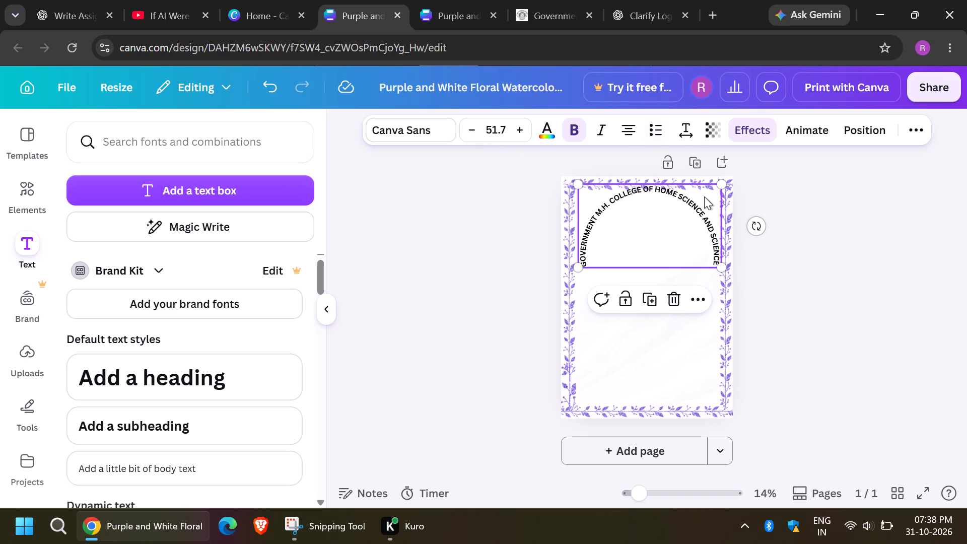
pyautogui.moveTo(659, 249); pyautogui.dragTo(659, 260)
pyautogui.click(890, 276)
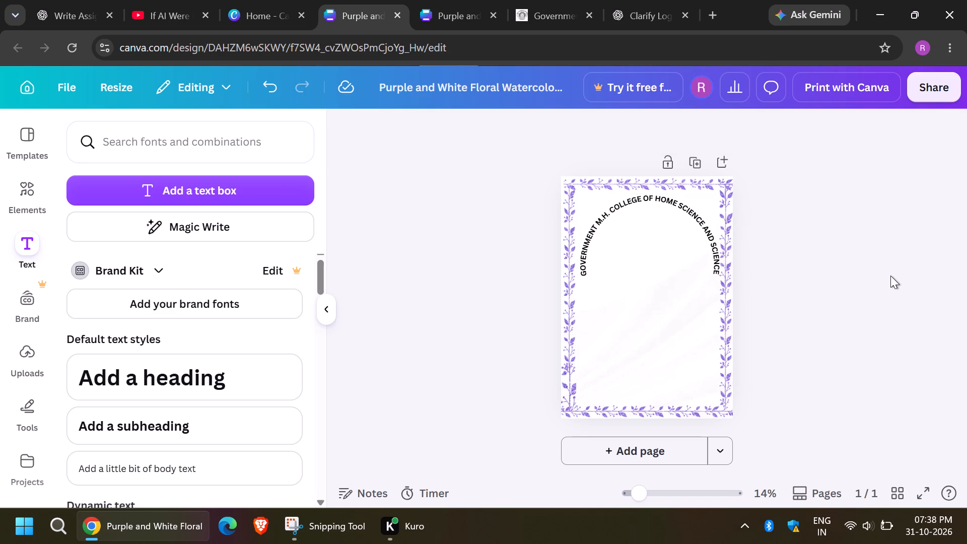
pyautogui.click(658, 255)
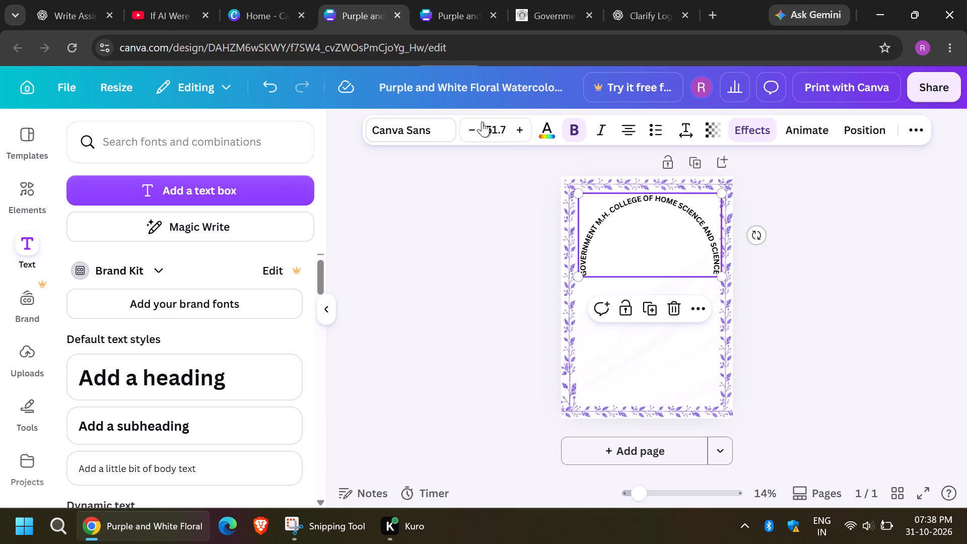
pyautogui.click(477, 127)
pyautogui.click(694, 266)
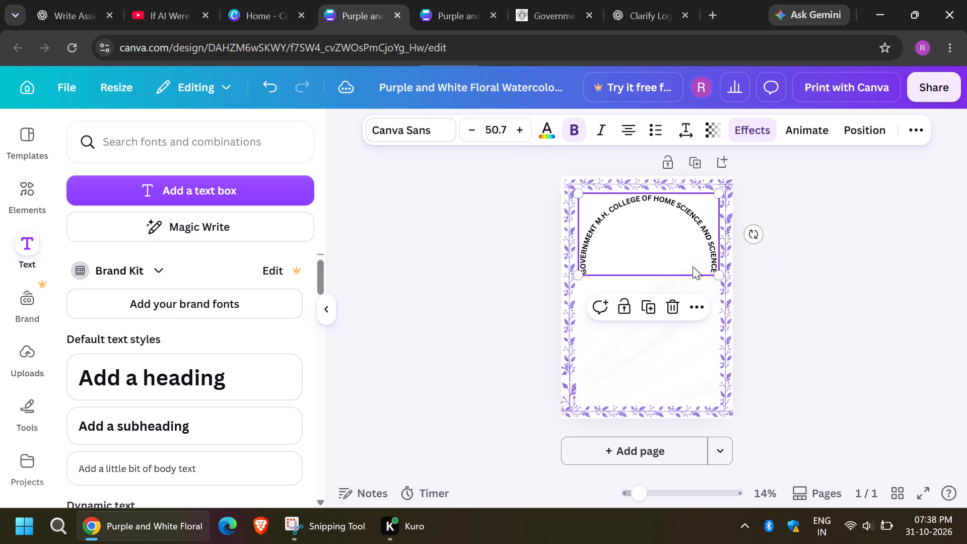
pyautogui.click(966, 256)
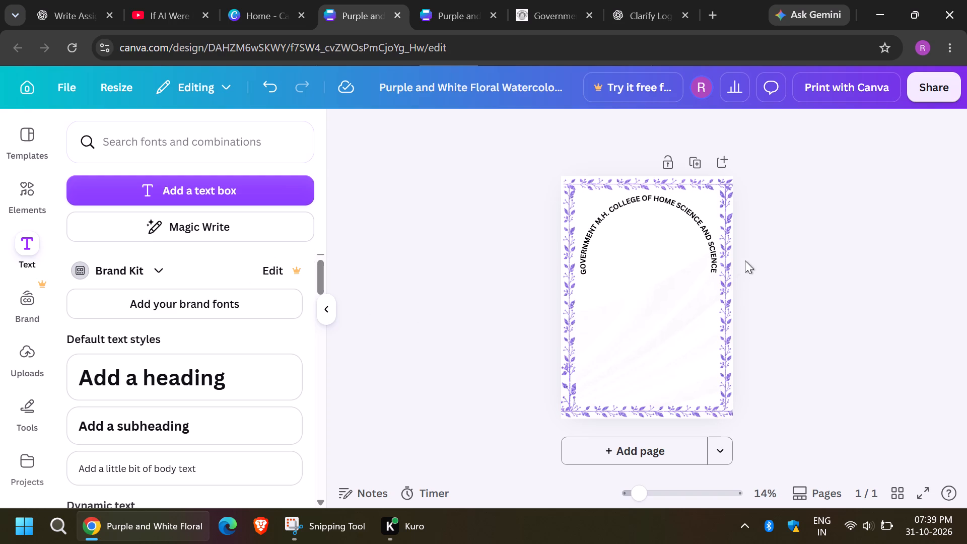
# Replace the word "AND" with "&" in the curved college name.
pyautogui.click(696, 260)
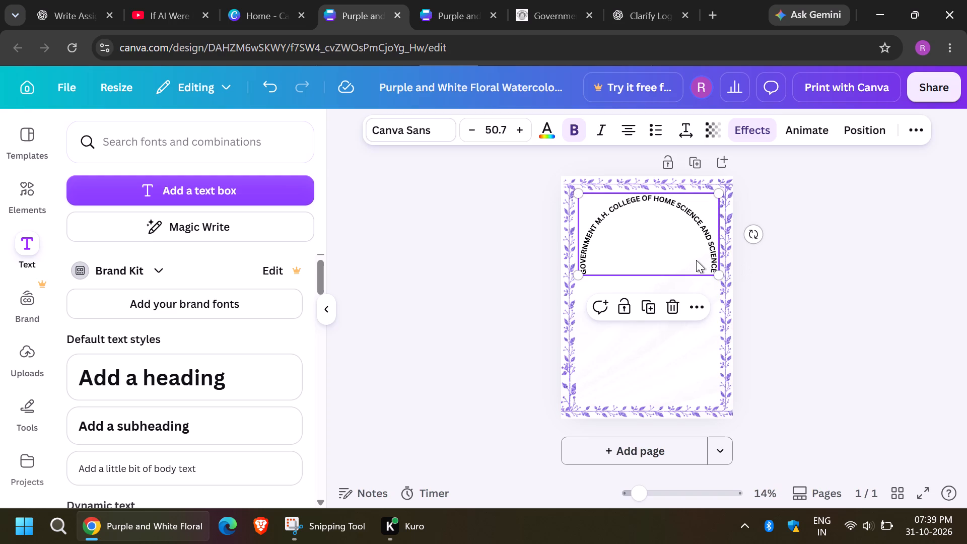
pyautogui.doubleClick(696, 260)
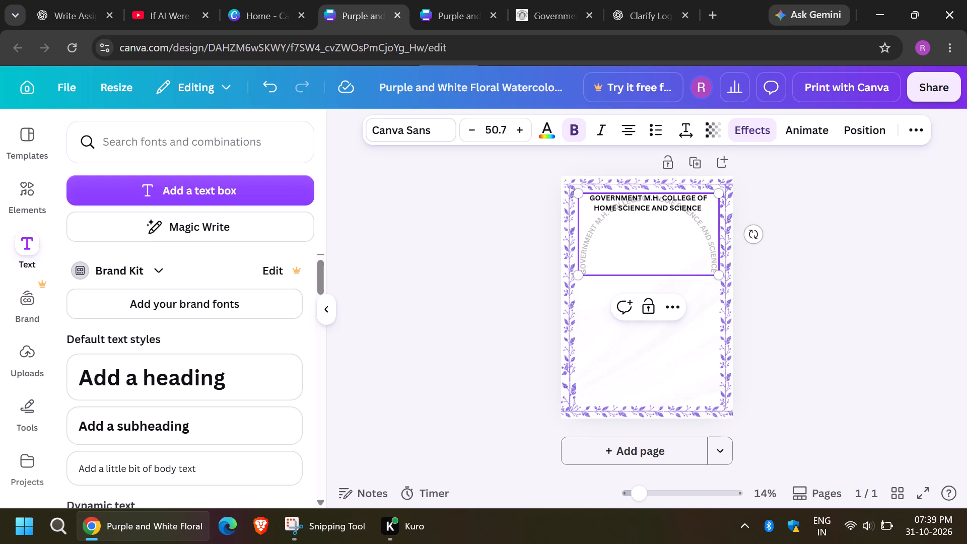
pyautogui.click(662, 203)
pyautogui.click(666, 205)
pyautogui.press('BackSpace')
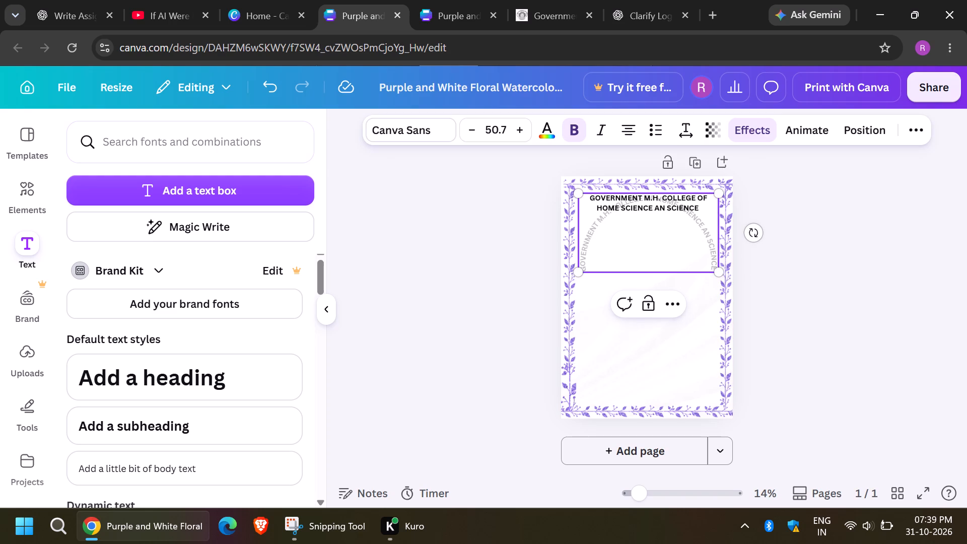
pyautogui.press('BackSpace')
pyautogui.press('BackSpace')
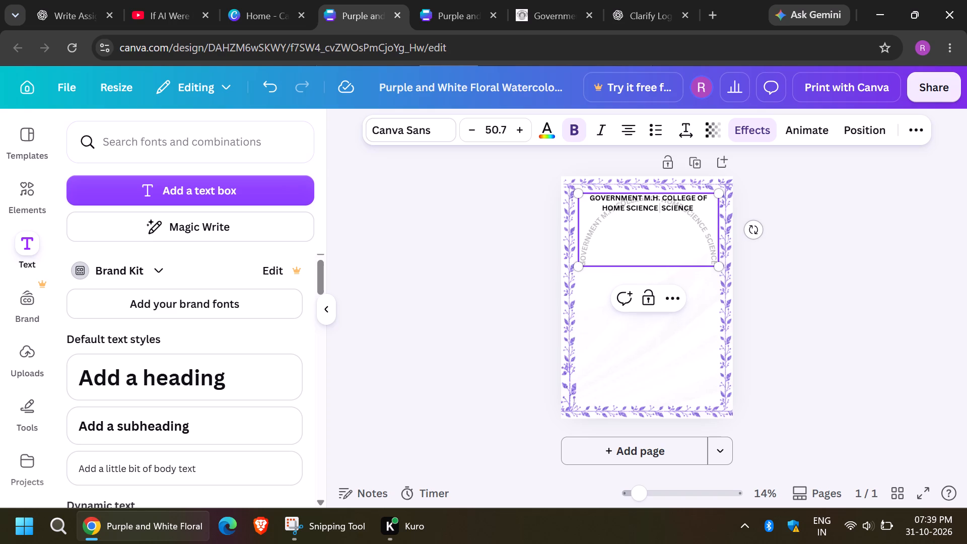
pyautogui.hotkey('shift', '&')
# Add "FOR WOMEN" to the end of the curved college name.
pyautogui.click(699, 210)
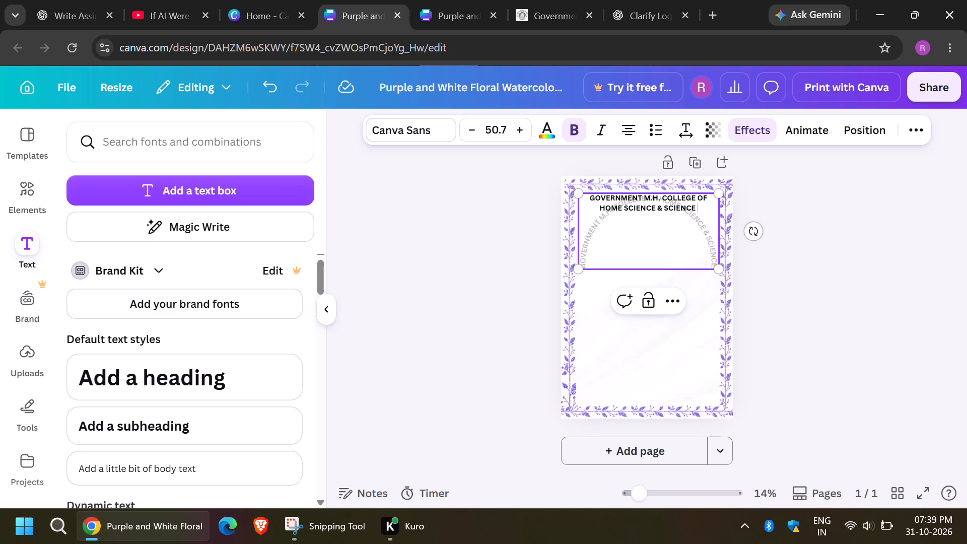
pyautogui.press('BackSpace')
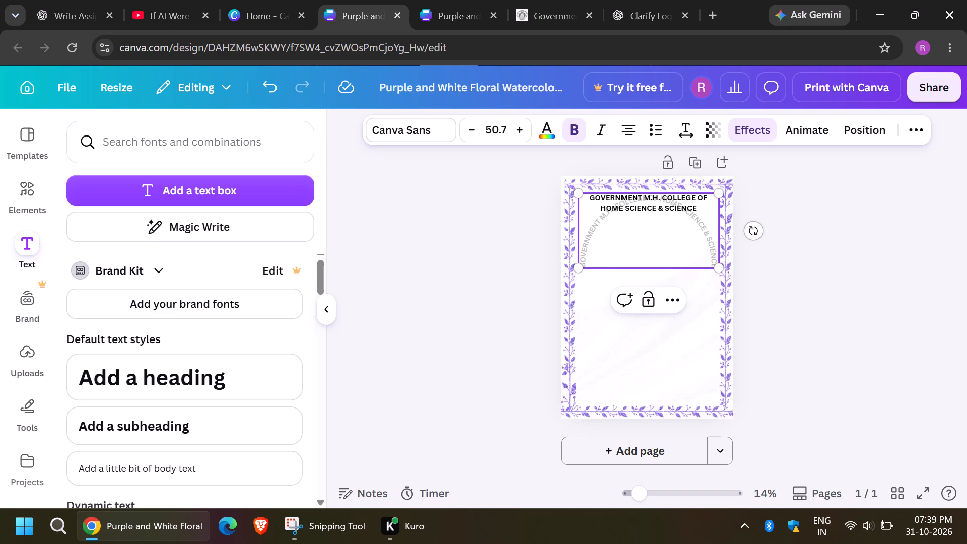
pyautogui.press('space')
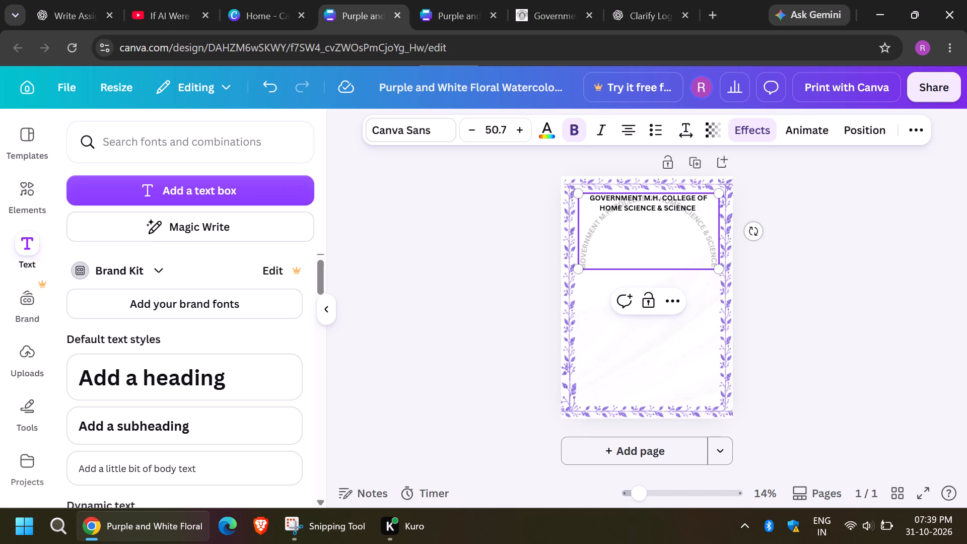
pyautogui.write('FOR WOMEN')
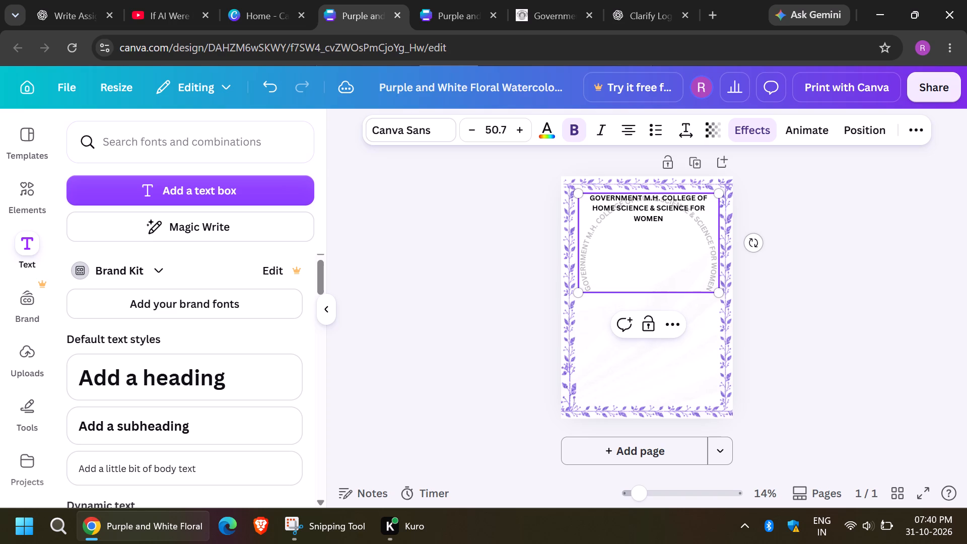
pyautogui.click(793, 260)
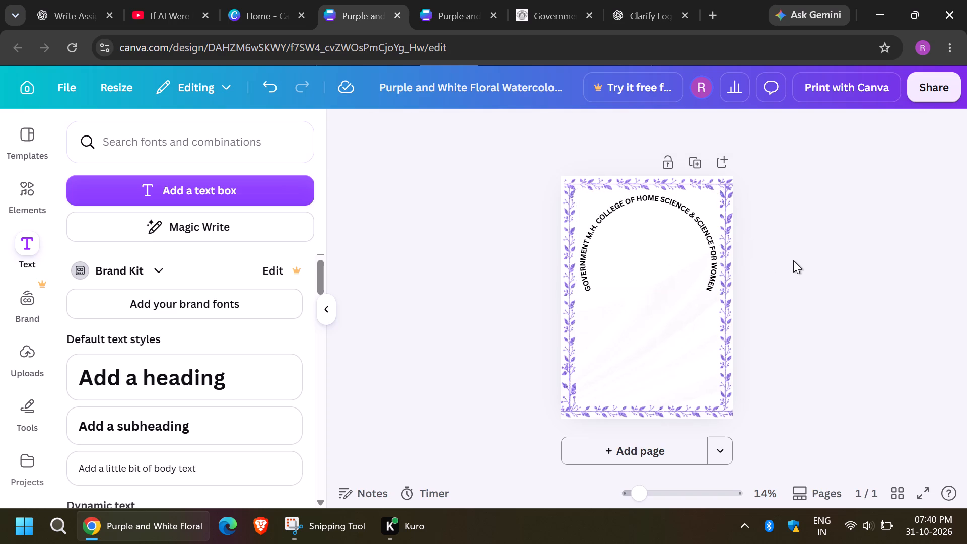
pyautogui.rightClick(793, 260)
pyautogui.click(888, 296)
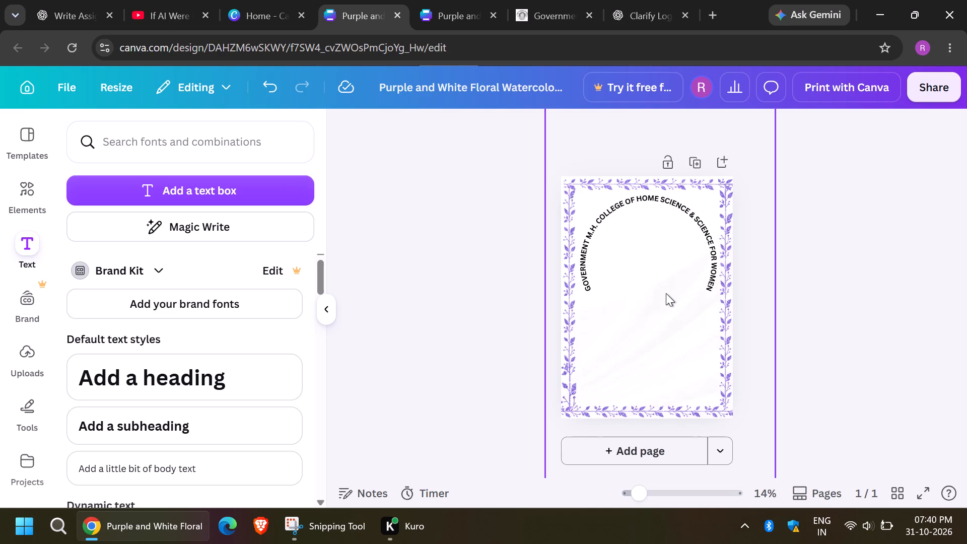
# Set the college name's curve value to 28.
pyautogui.click(652, 281)
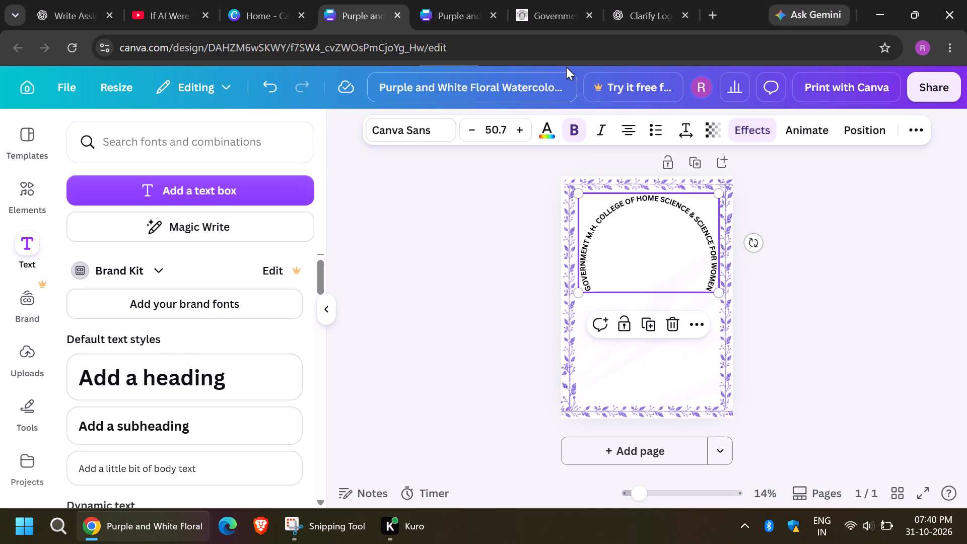
pyautogui.scroll(-5, 289, 307)
pyautogui.scroll(3, 289, 307)
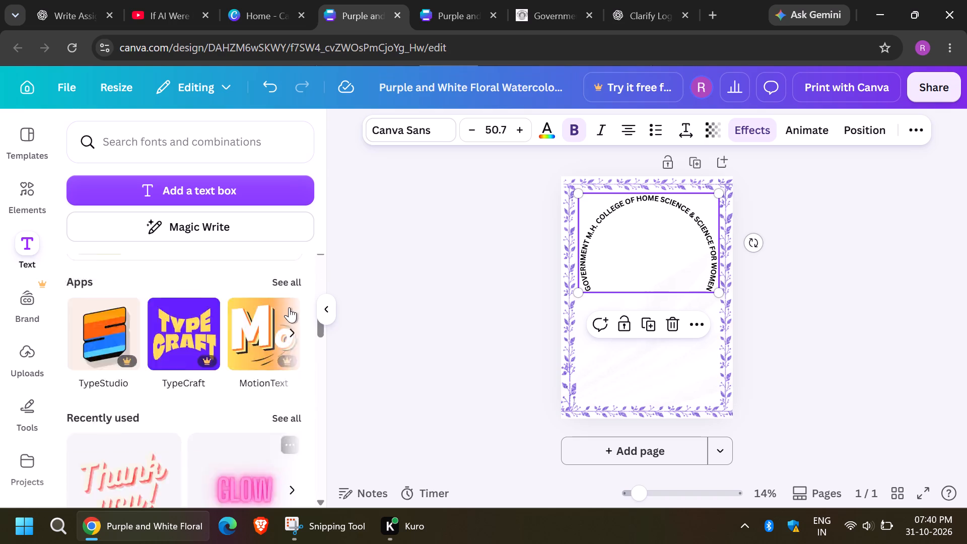
pyautogui.scroll(5, 289, 307)
pyautogui.scroll(-7, 289, 307)
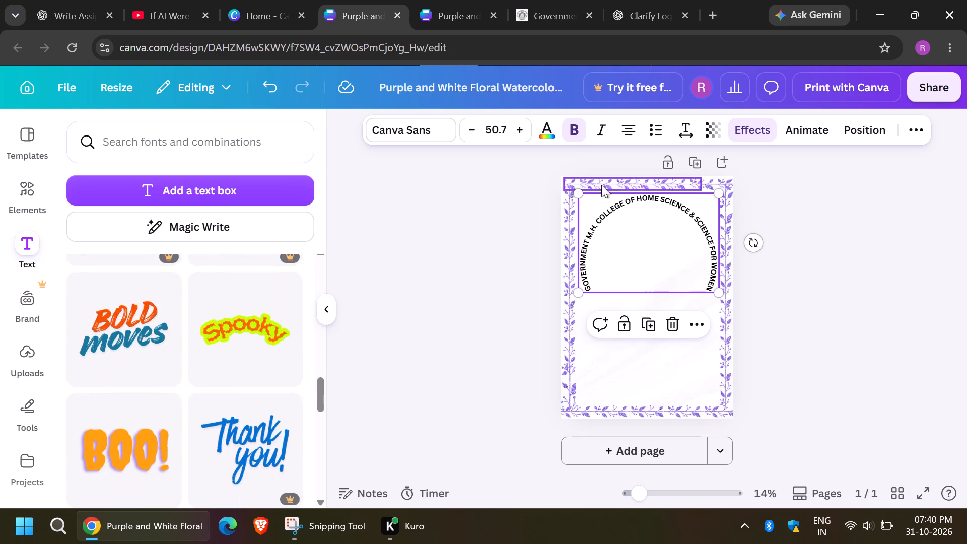
pyautogui.click(752, 125)
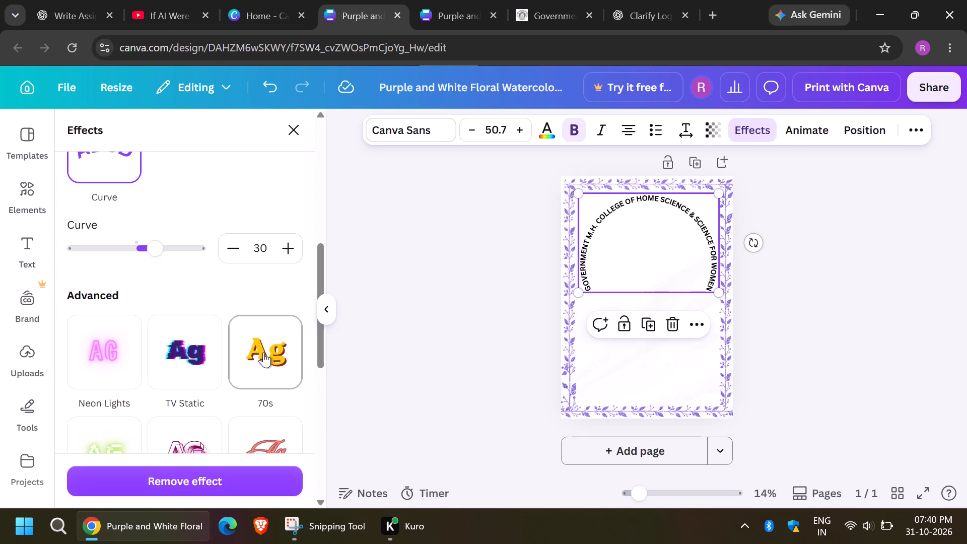
pyautogui.click(231, 256)
pyautogui.click(231, 256)
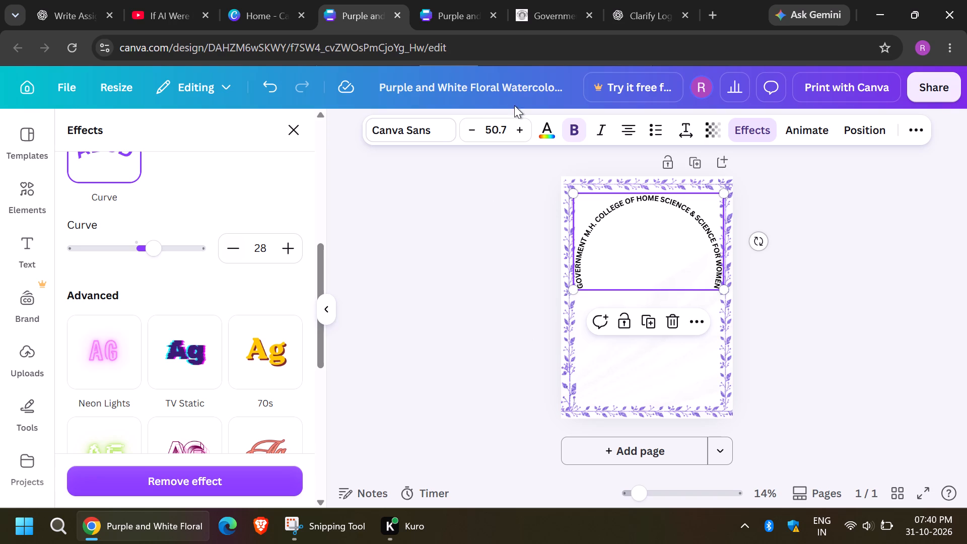
# Reduce the curved college name's font size to 45.7 and deselect it.
pyautogui.tripleClick(470, 128)
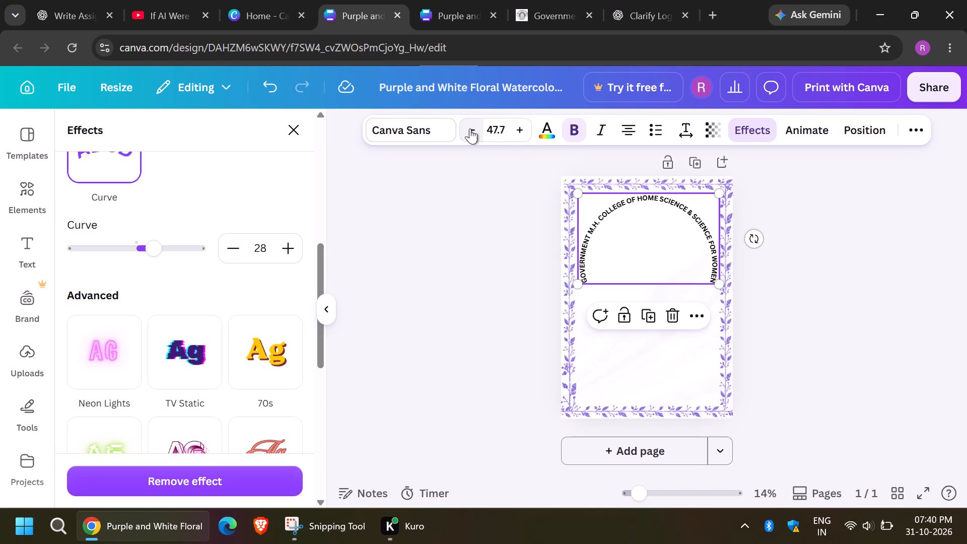
pyautogui.click(470, 128)
pyautogui.click(470, 128)
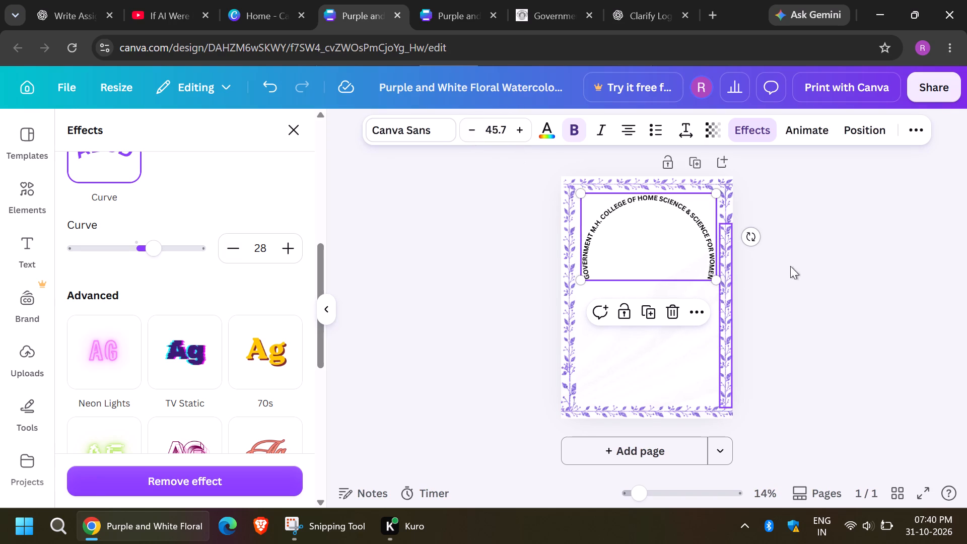
pyautogui.click(834, 260)
pyautogui.moveTo(804, 275); pyautogui.dragTo(731, 334)
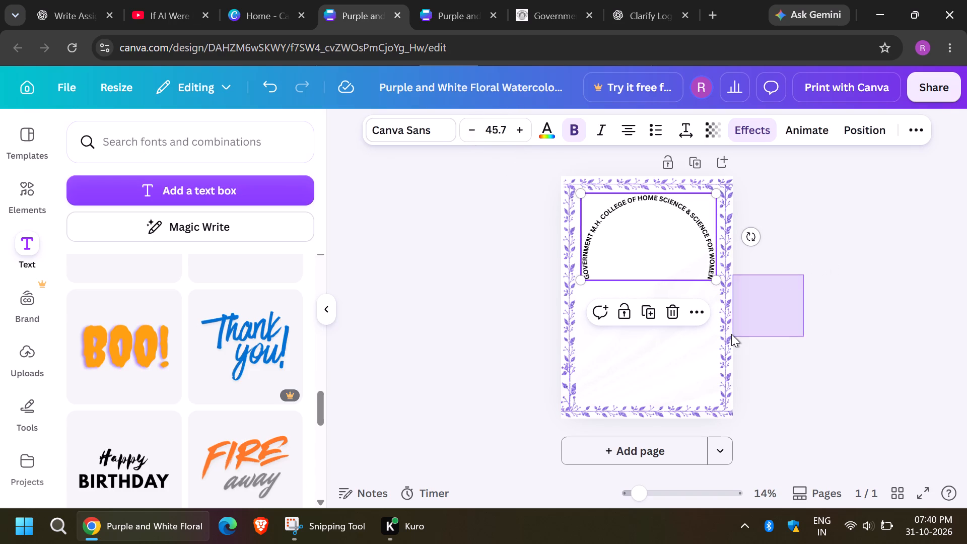
pyautogui.moveTo(731, 334); pyautogui.dragTo(782, 307)
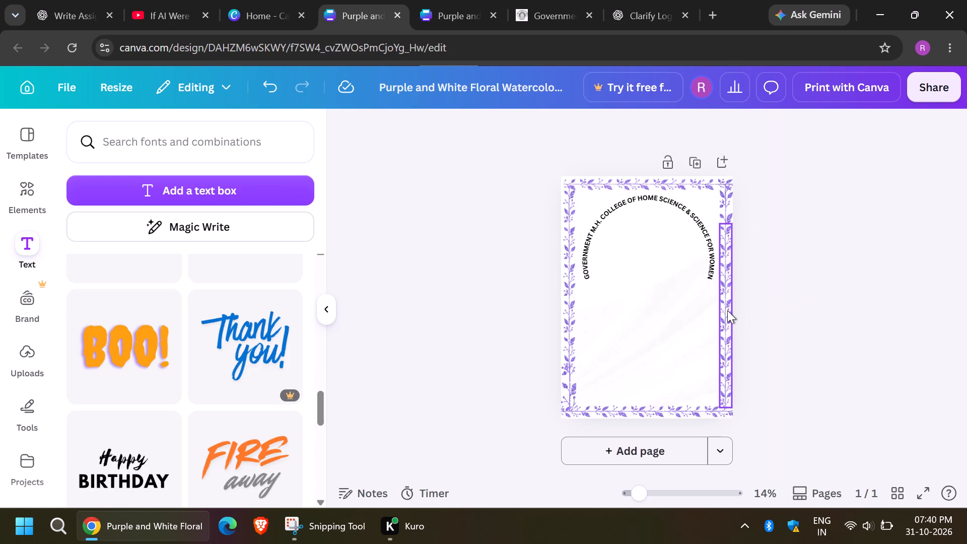
# Scale down the vertical floral border strip on the page's right edge toward the bottom corner.
pyautogui.click(727, 312)
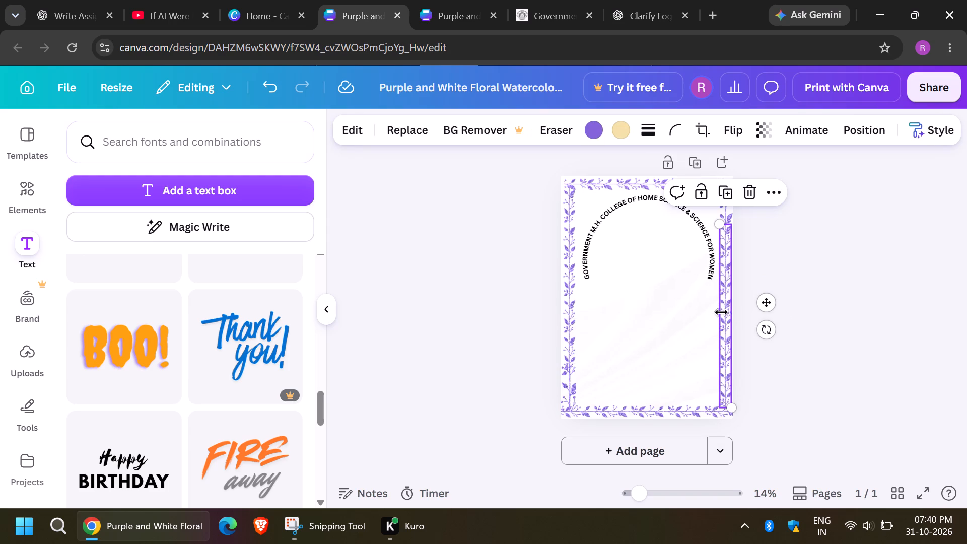
pyautogui.click(721, 312)
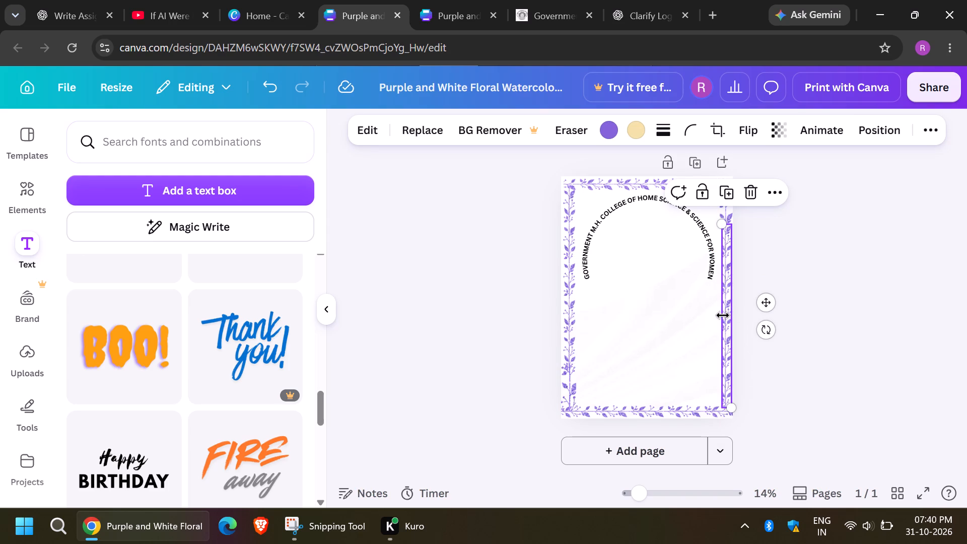
pyautogui.click(723, 315)
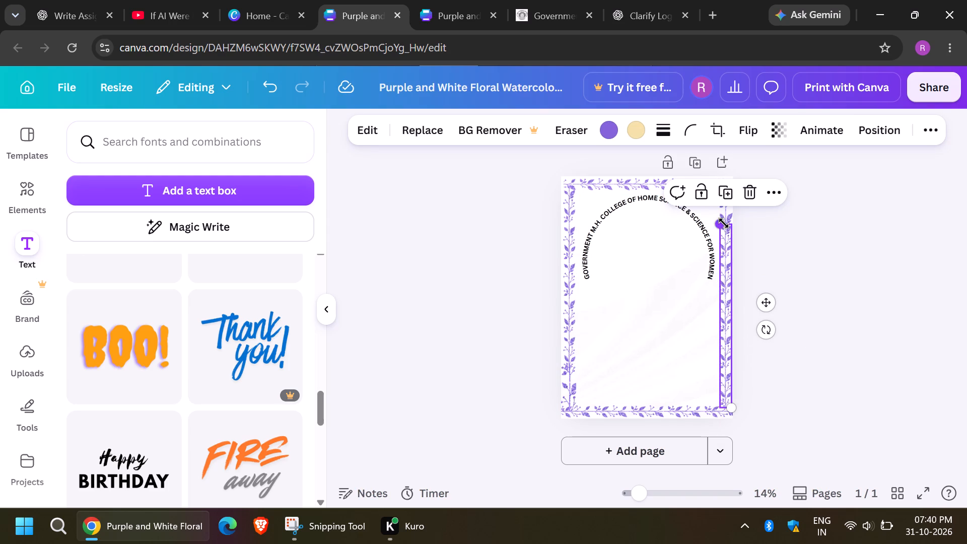
pyautogui.moveTo(722, 225); pyautogui.dragTo(737, 294)
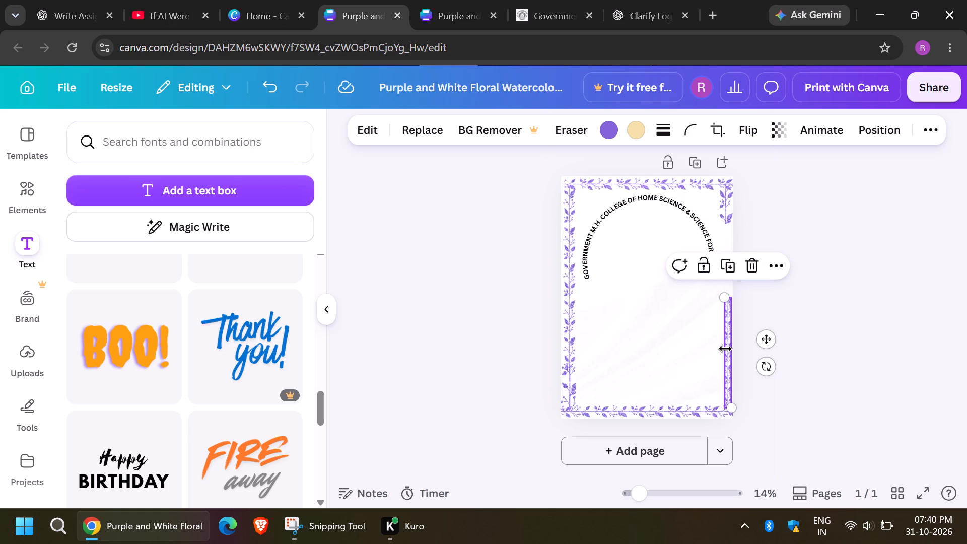
pyautogui.click(725, 349)
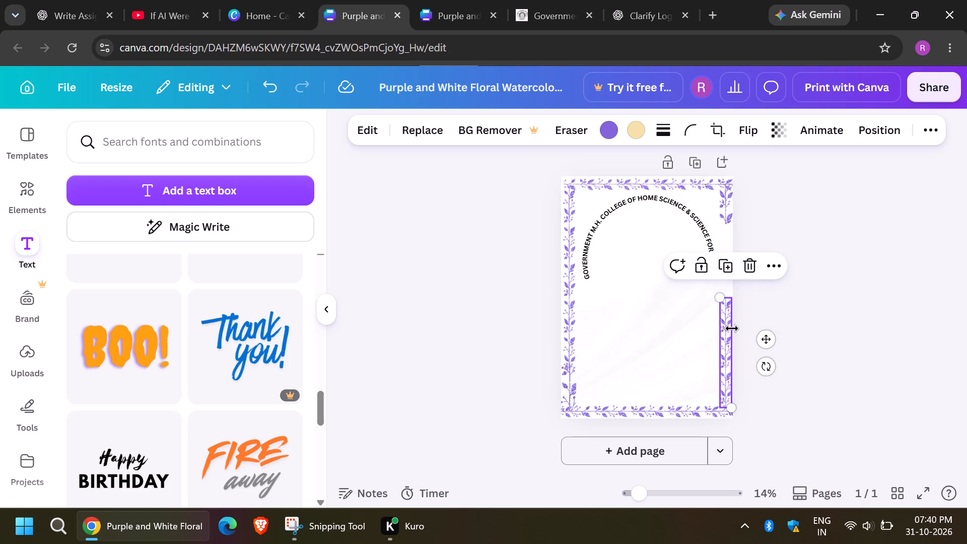
pyautogui.moveTo(721, 300); pyautogui.dragTo(739, 270)
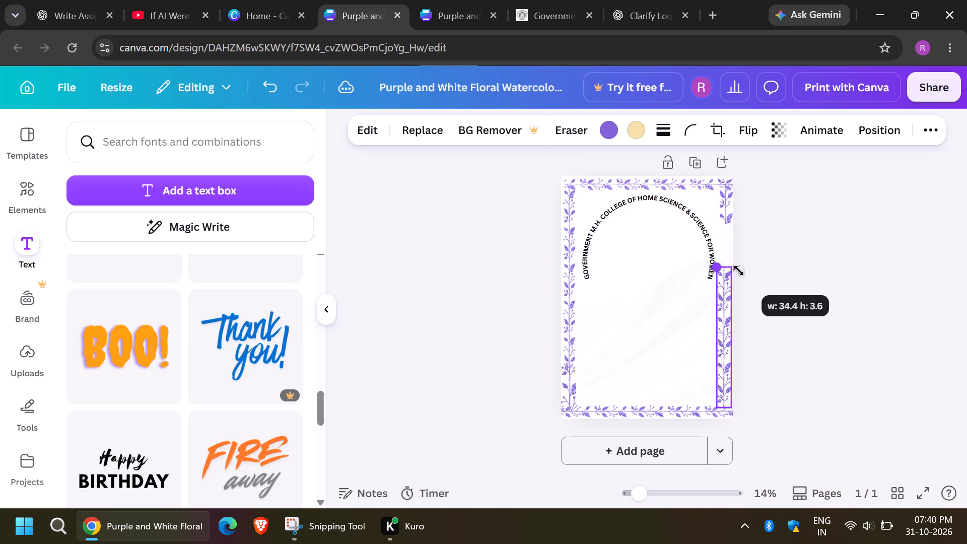
pyautogui.moveTo(739, 270); pyautogui.dragTo(747, 331)
pyautogui.click(724, 364)
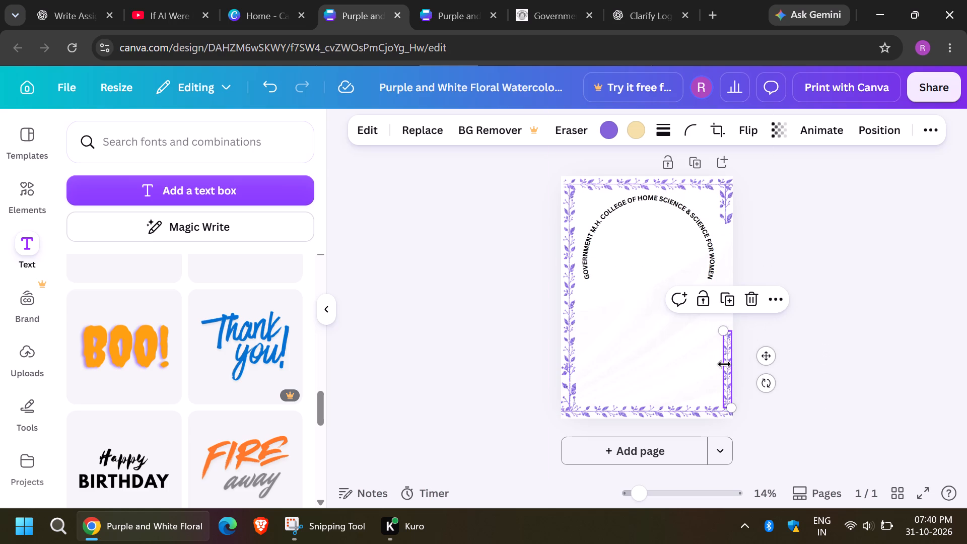